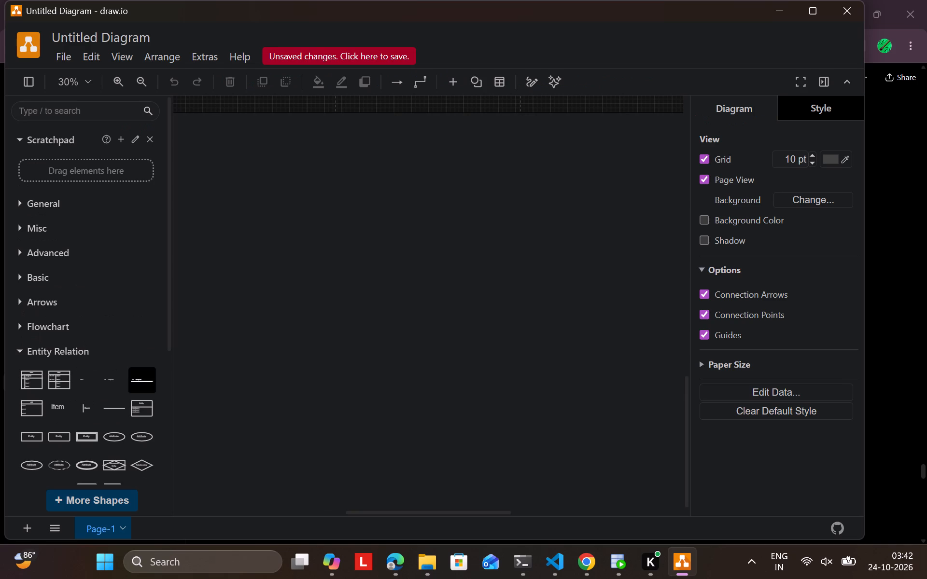
Insert the Entity Relation shape Table 2, with PK,FK1 and PK,FK2 key rows, and enlarge its frame, mainly in width.
click(60, 379)
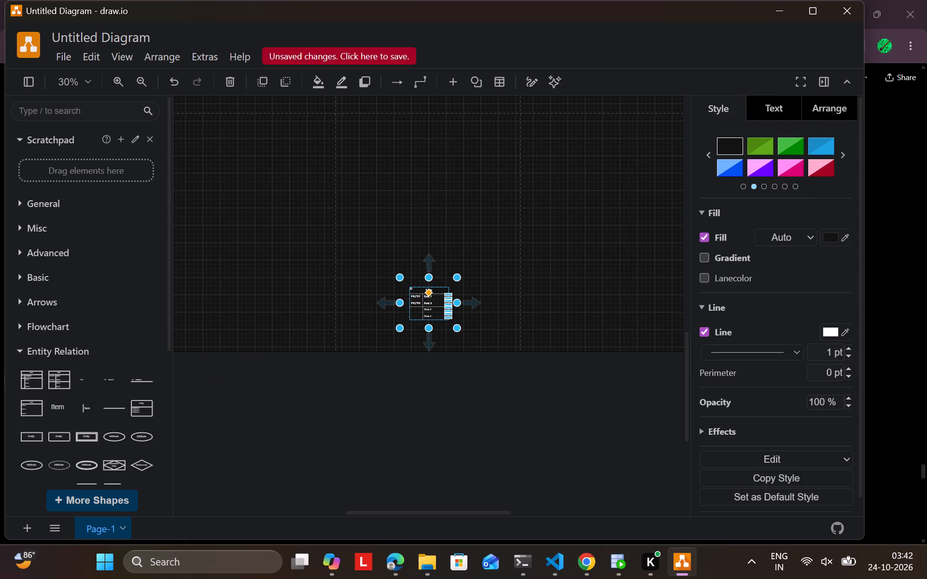
drag(430, 278, 431, 211)
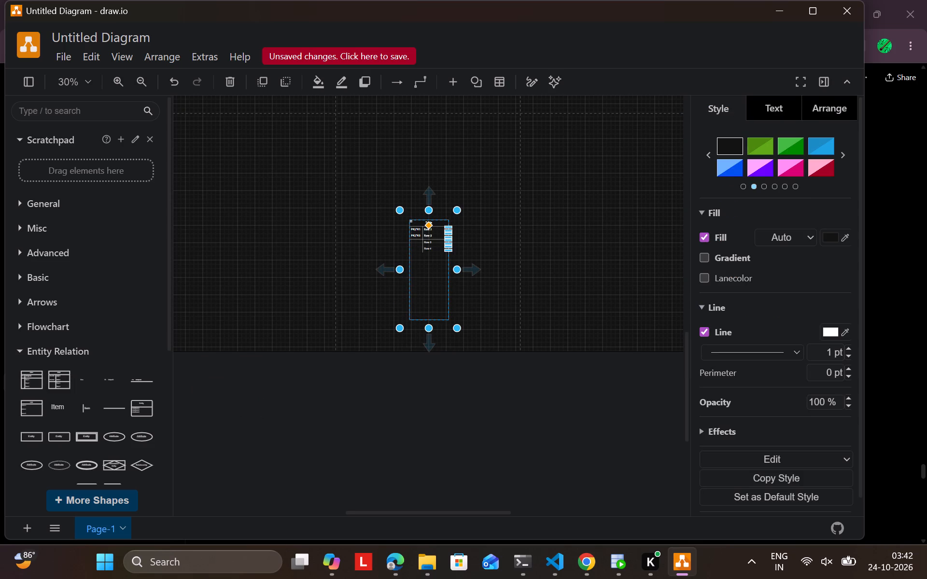
drag(452, 265, 478, 263)
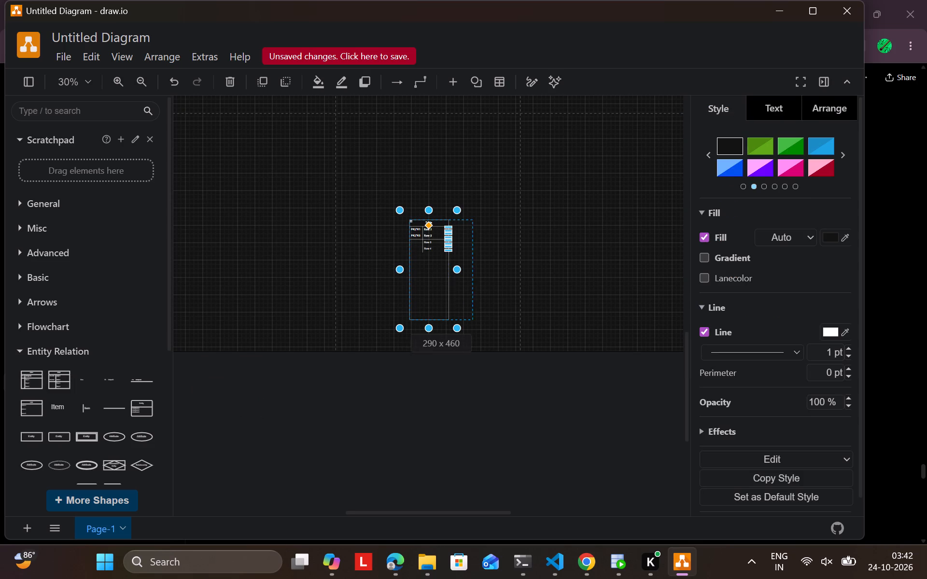
drag(478, 263, 488, 264)
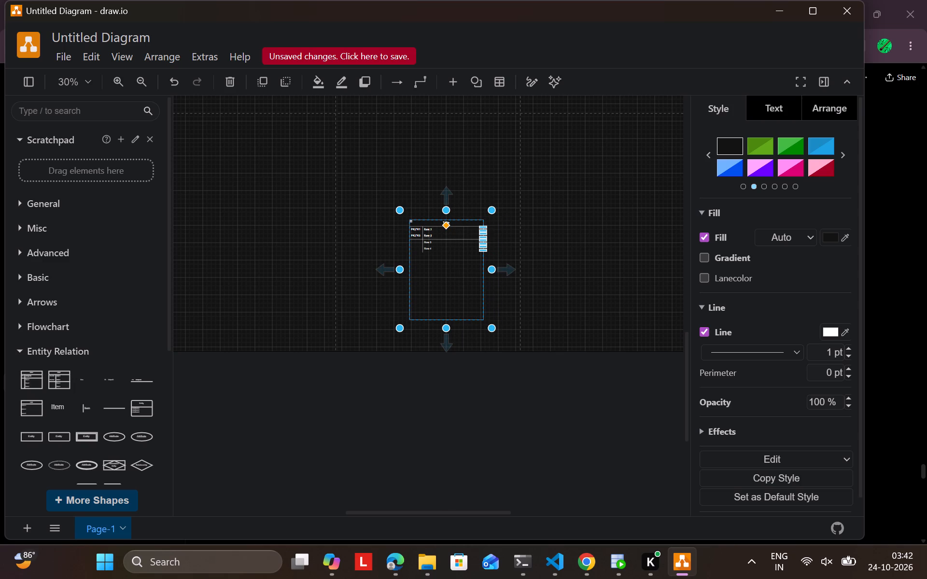
click(438, 238)
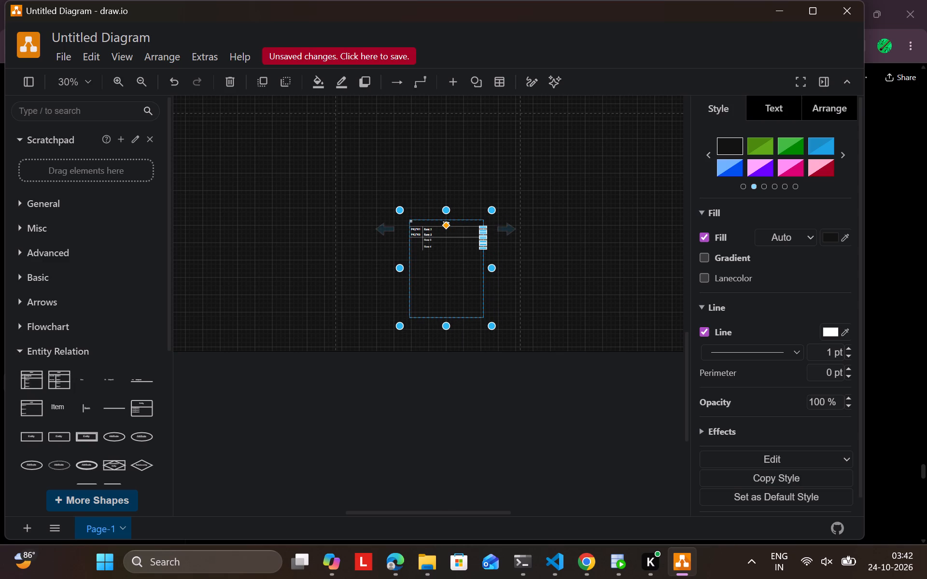
drag(482, 318, 460, 279)
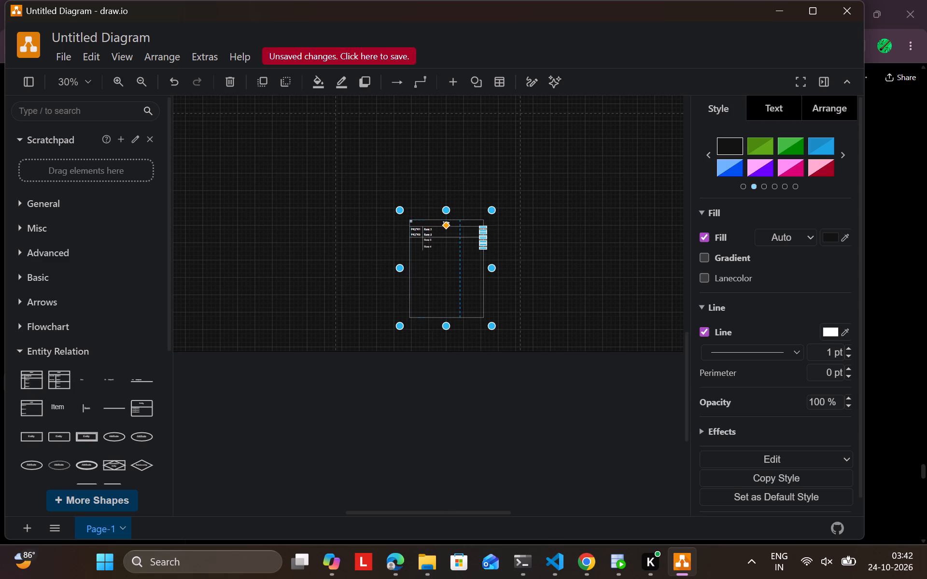
drag(460, 279, 460, 279)
drag(468, 270, 499, 267)
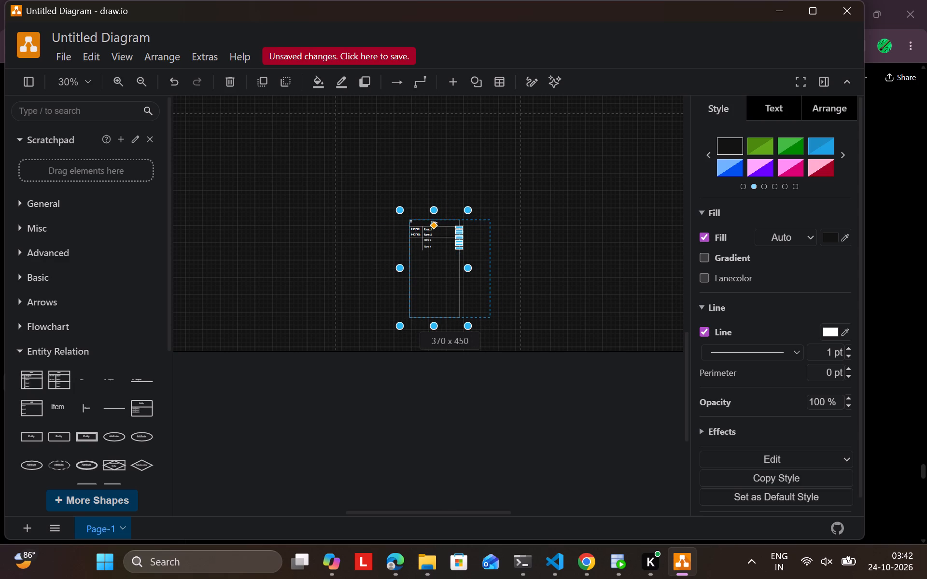
drag(499, 267, 501, 264)
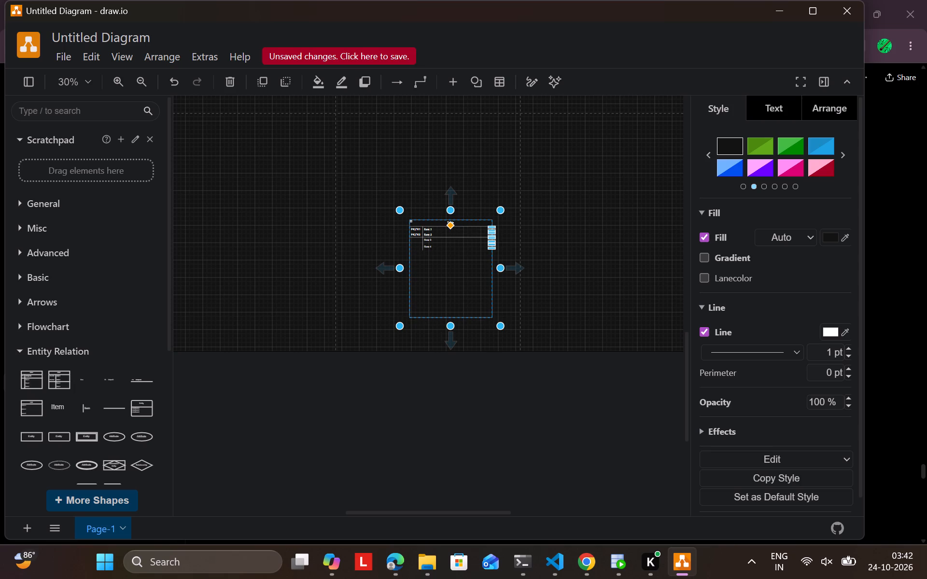
drag(451, 322, 452, 276)
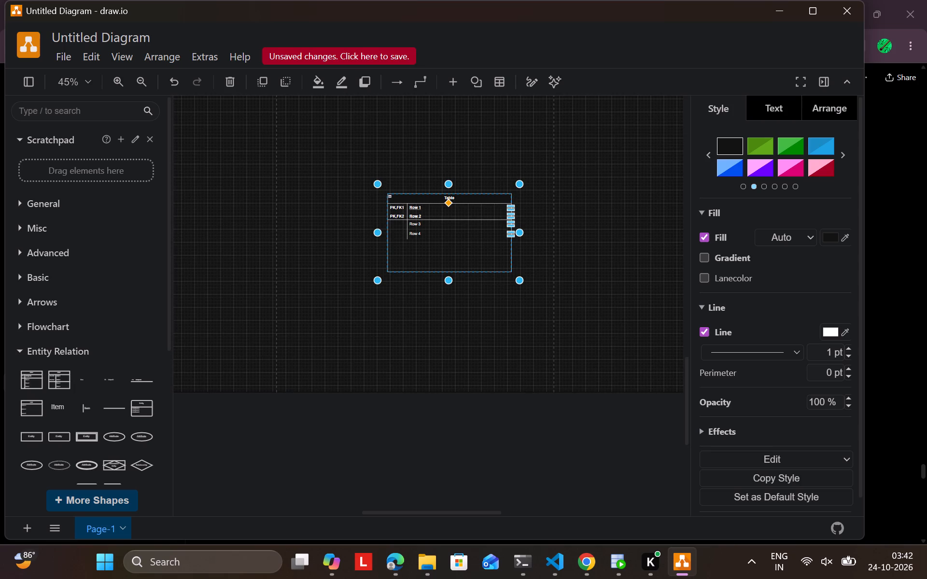
Move the table up the page to about 1140, 2390.
scroll(464, 329, up, 1)
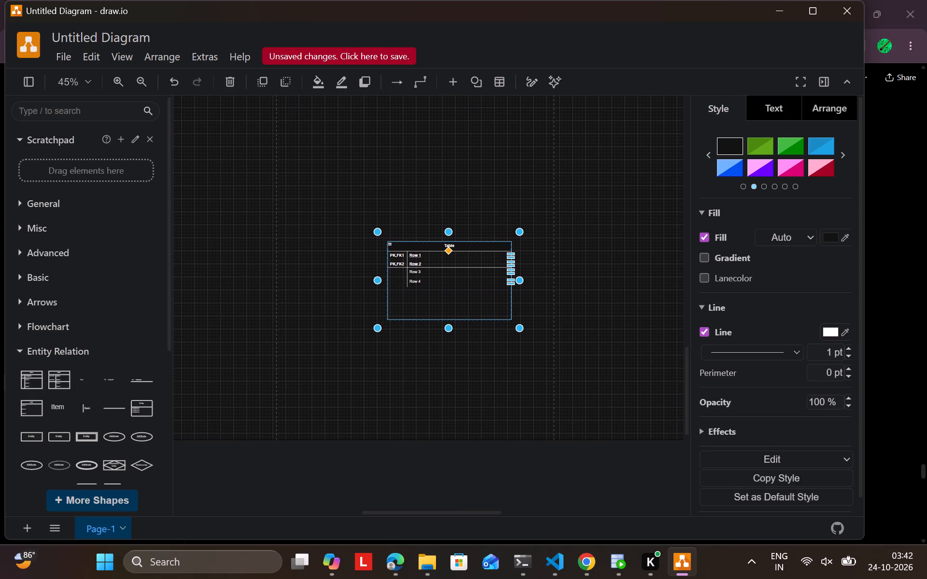
drag(452, 281, 436, 182)
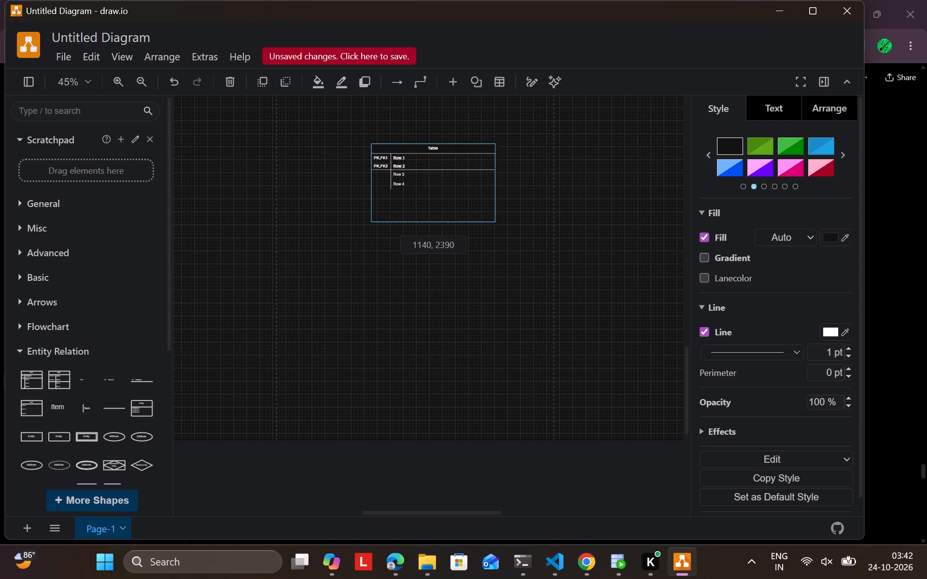
drag(436, 182, 435, 182)
Label the table's first key row FK1 and name its column Doctor_id, checking the FACT_VISIT columns in the ChatGPT reply in Chrome.
scroll(447, 308, up, 2)
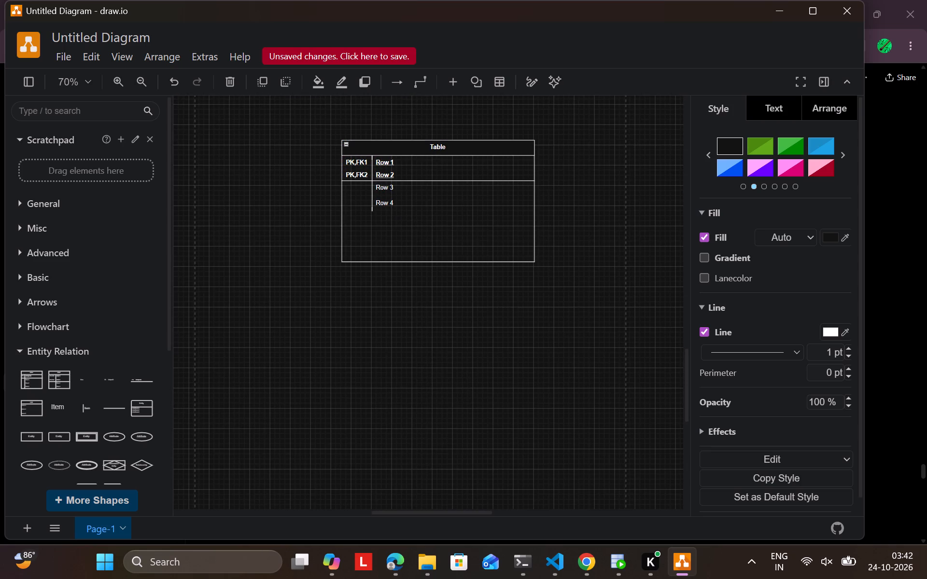
click(363, 158)
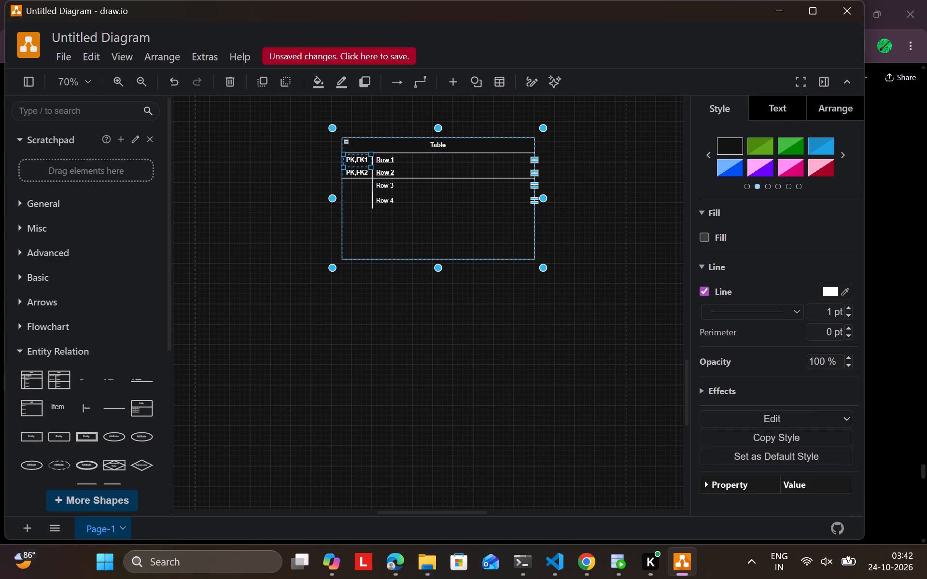
double_click(357, 159)
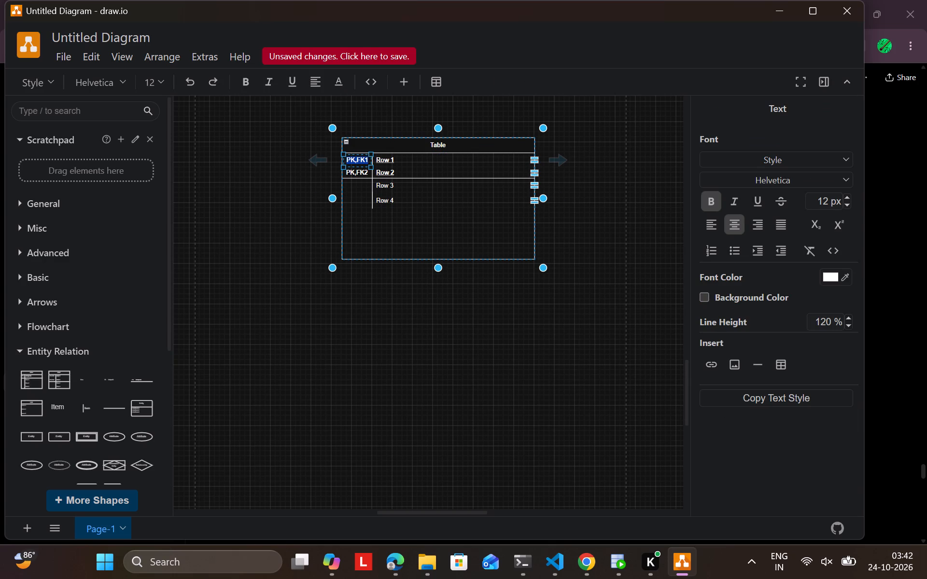
click(358, 161)
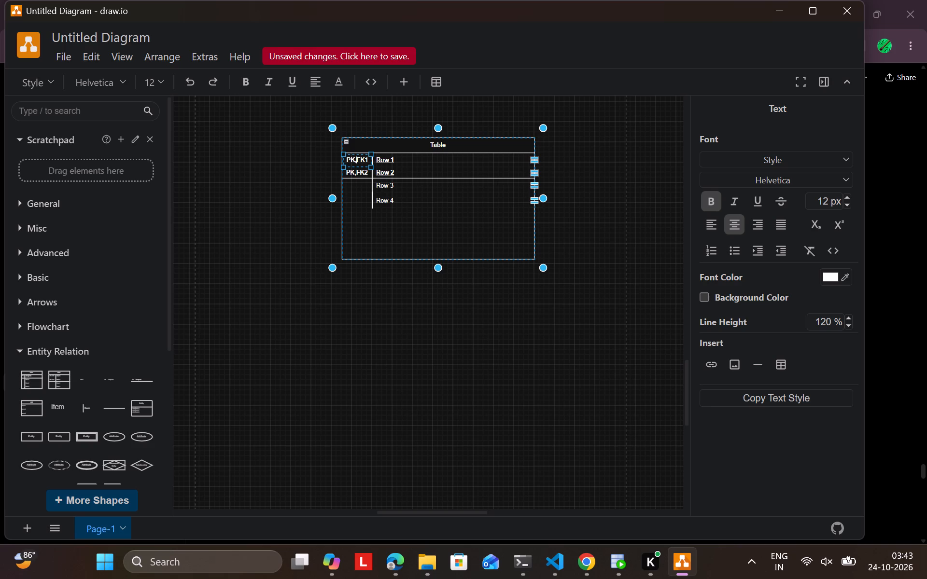
key(BackSpace)
key(BackSpace)
key(BackSpace)
double_click(387, 158)
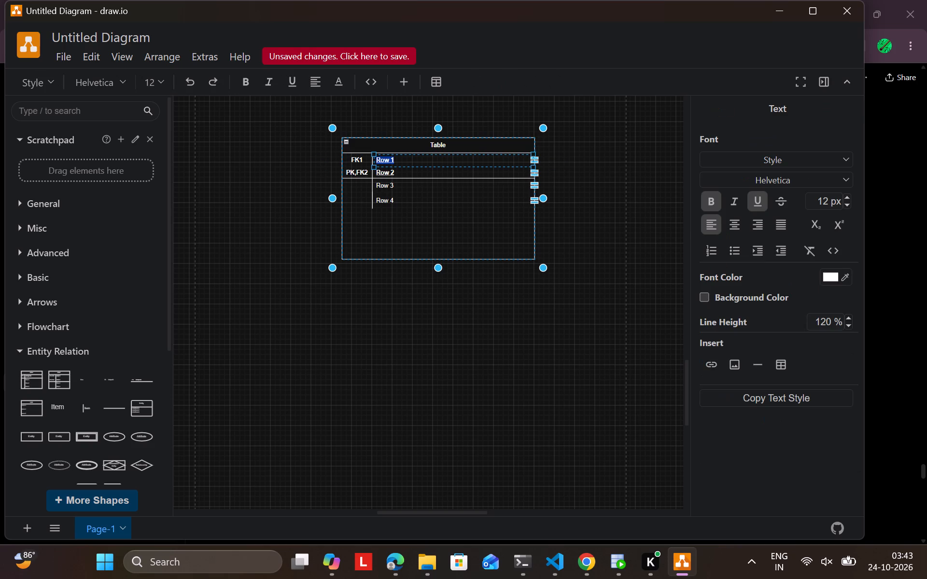
key(BackSpace)
key(alt+Tab)
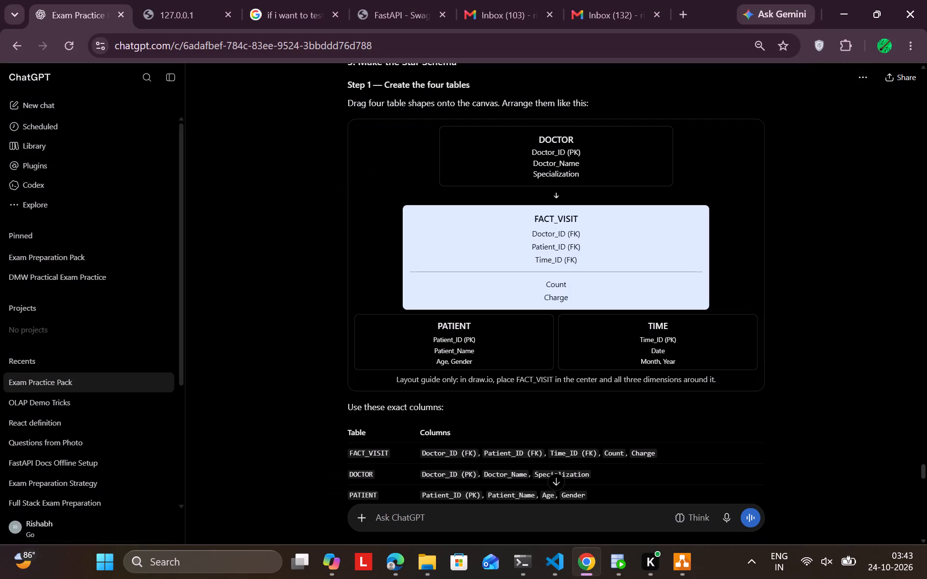
key(alt+Tab)
text(Do)
text(ctor)
text(_id)
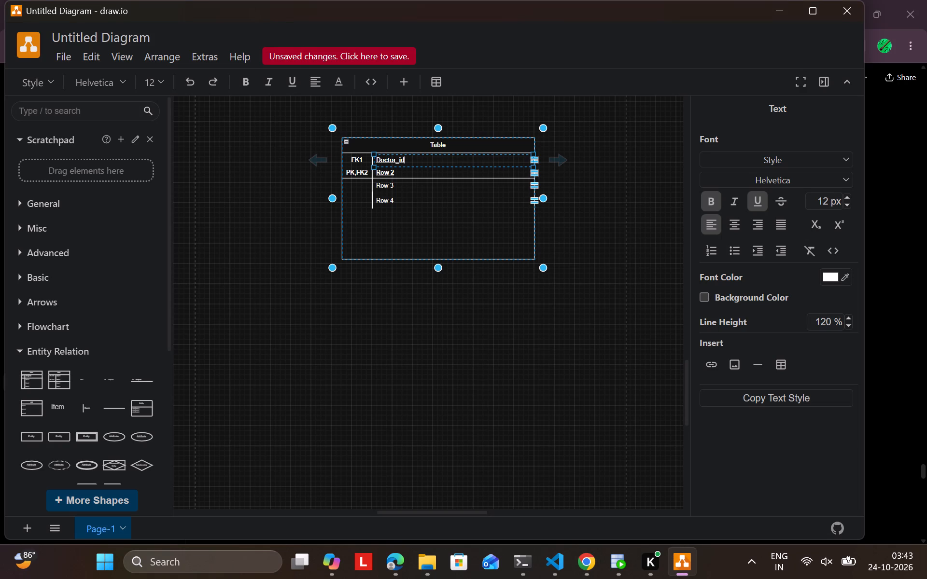
Make the table's second key row slightly taller by lowering its bottom border.
click(406, 172)
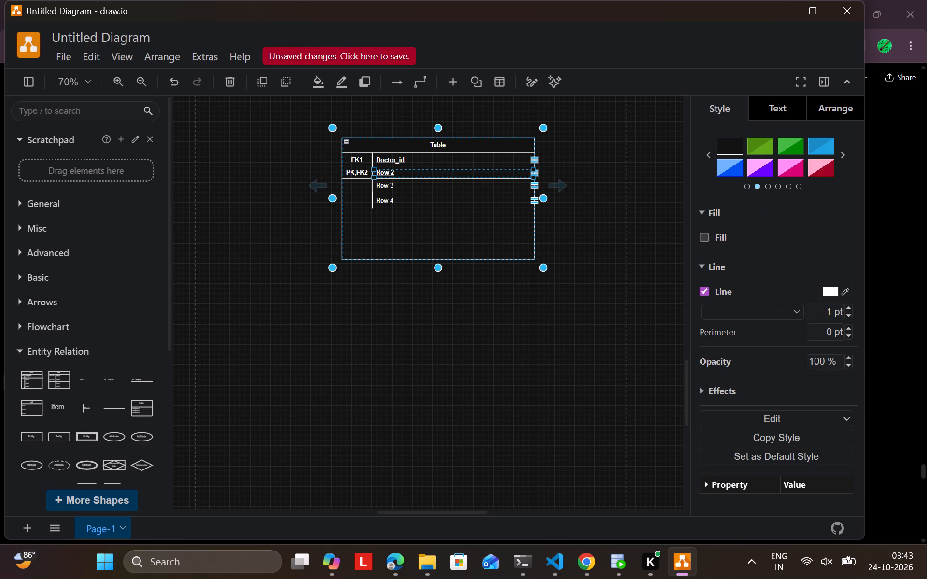
drag(465, 179, 466, 185)
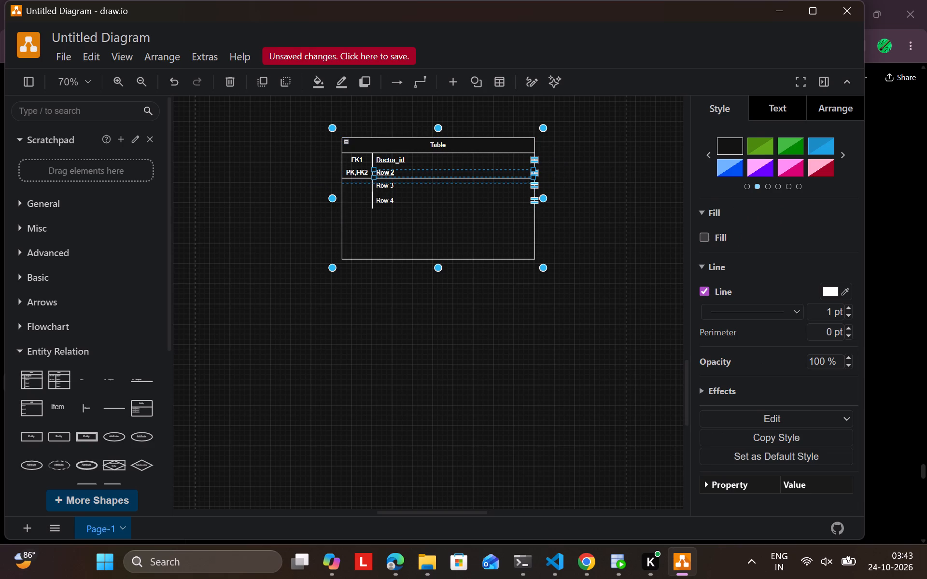
drag(466, 185, 466, 188)
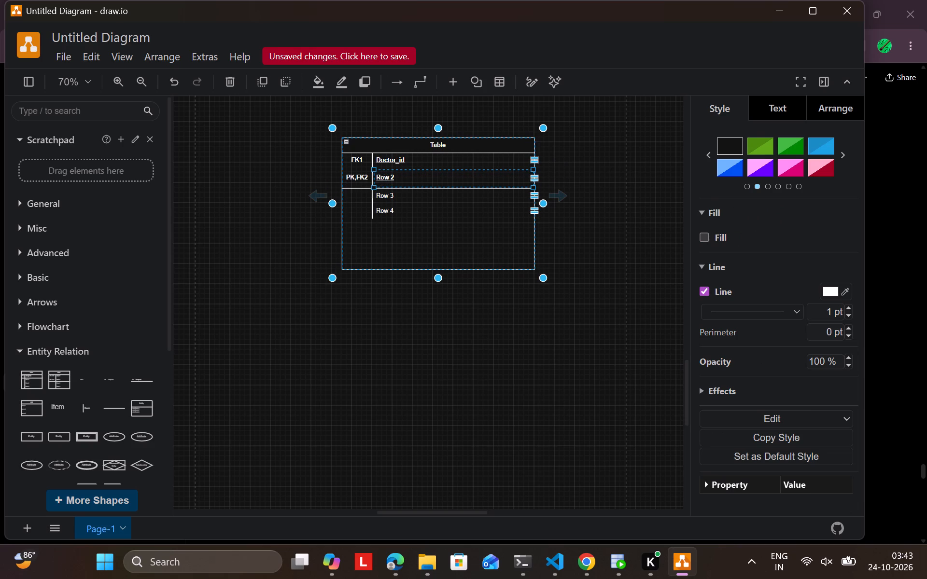
Label the second key row FK and name its column Patient_Id, checking the FACT_VISIT columns in the ChatGPT reply in Chrome.
double_click(354, 175)
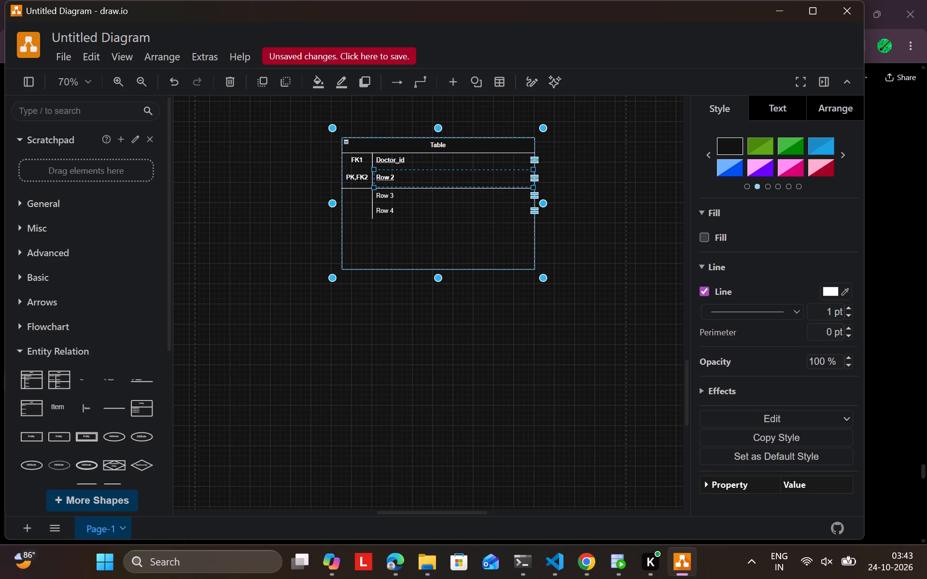
key(BackSpace)
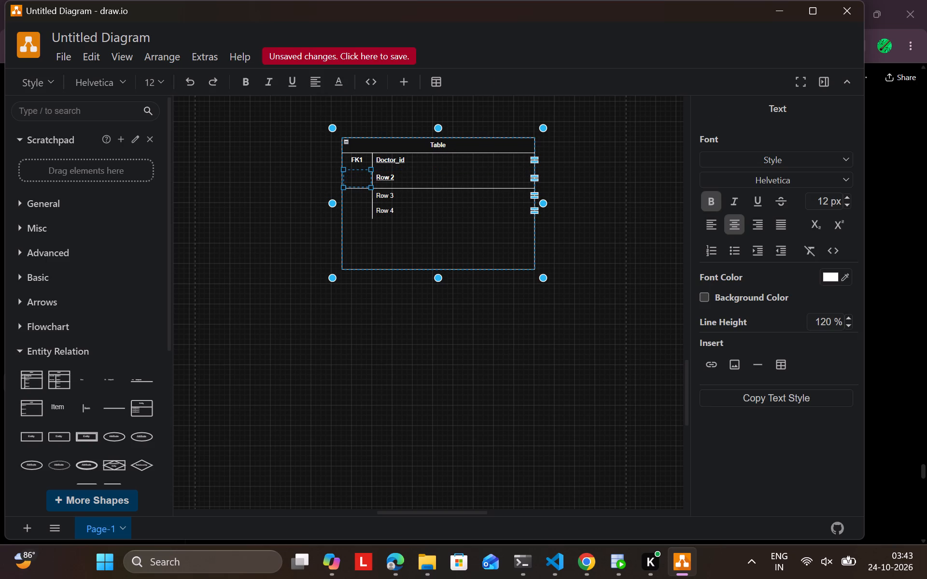
key(shift+f)
key(shift+k)
double_click(411, 182)
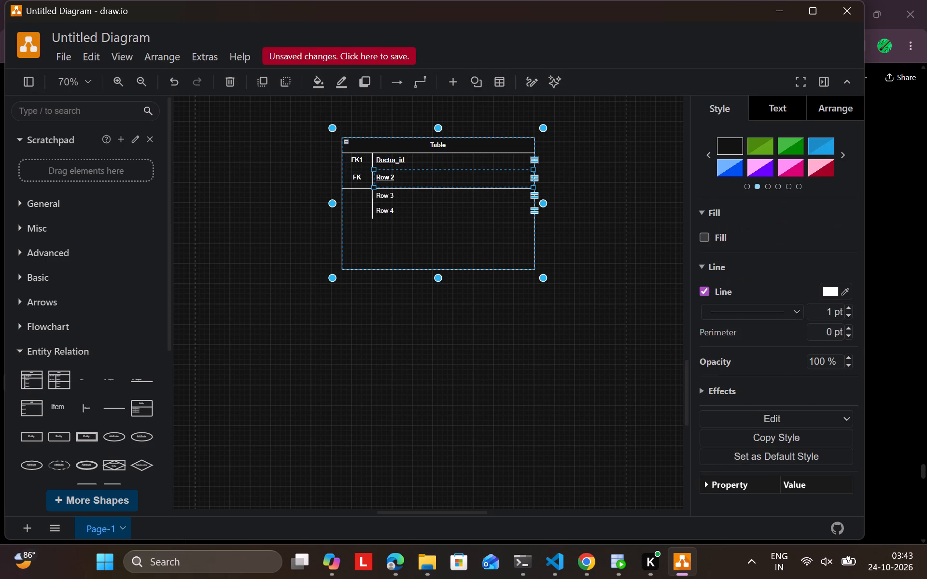
key(BackSpace)
key(alt+Tab)
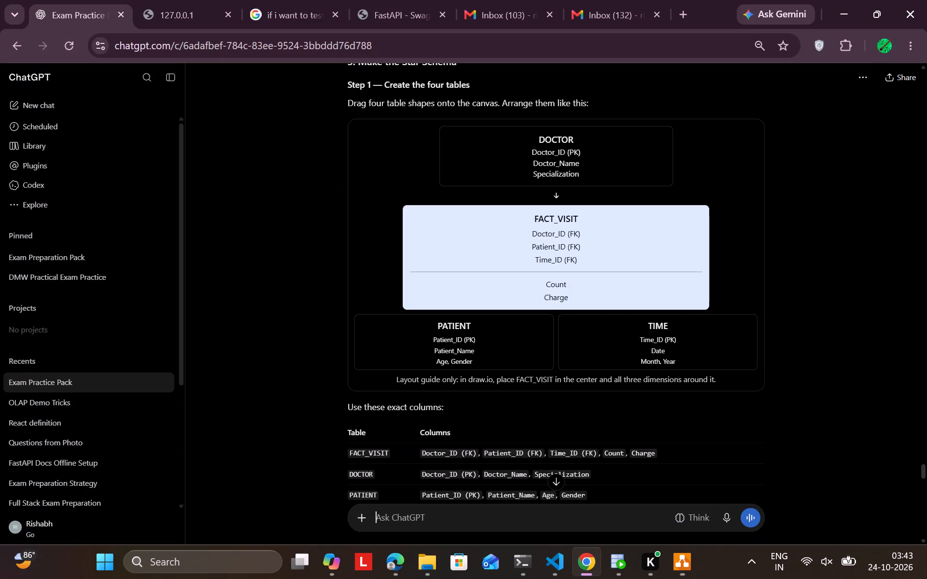
key(alt+Tab)
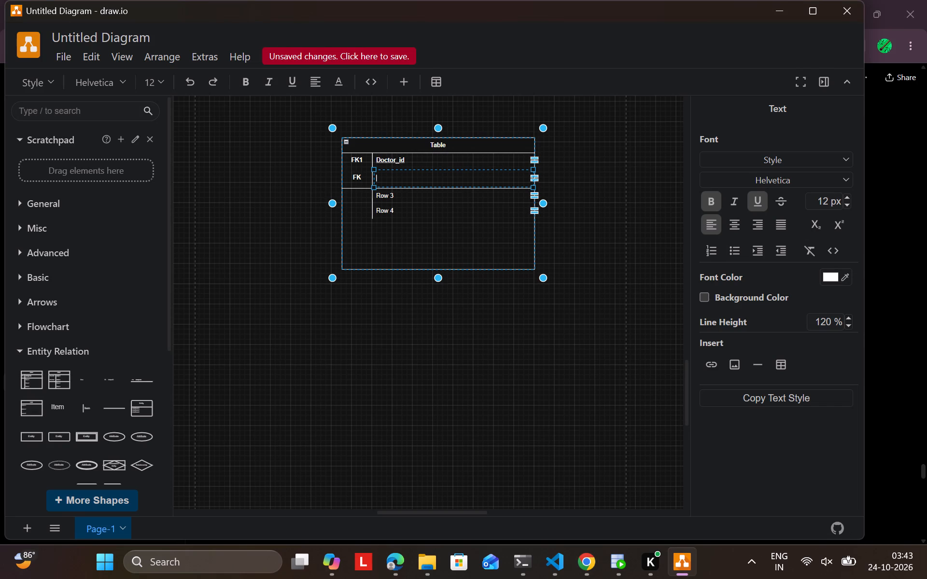
text(Patient)
key(shift+underscore)
text(Id)
click(436, 176)
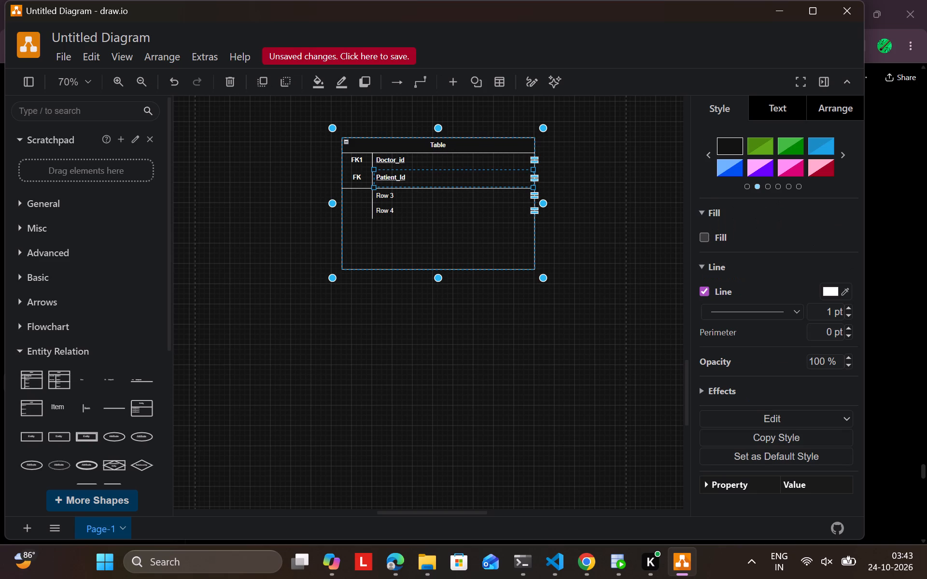
Examine the key rows' editing, text, arrangement and style options and the list of additional shape libraries.
click(428, 164)
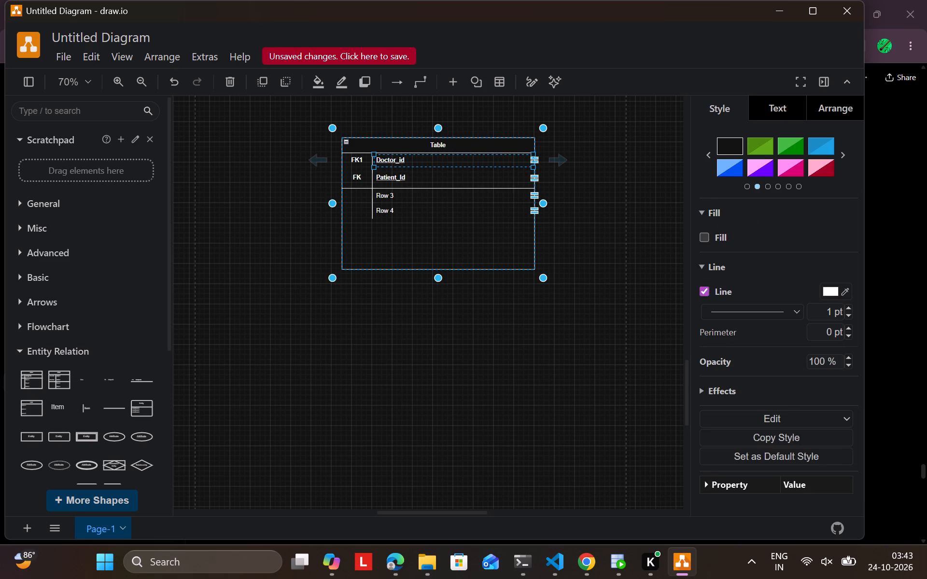
click(534, 178)
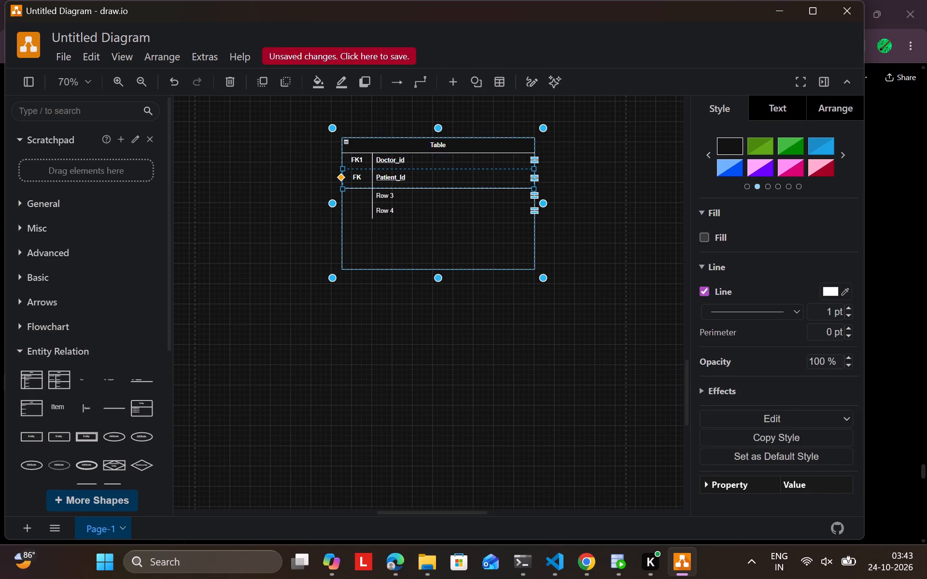
right_click(444, 179)
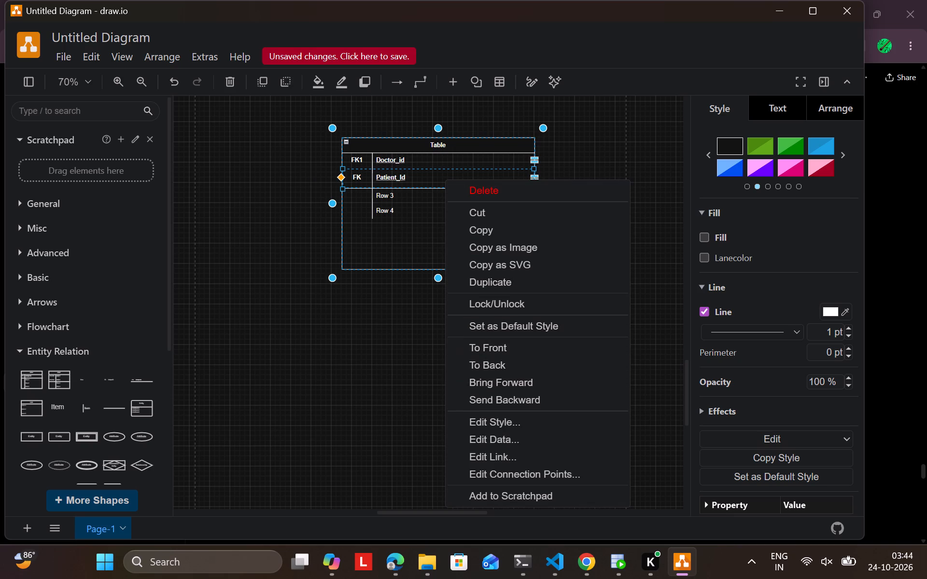
click(421, 387)
click(461, 214)
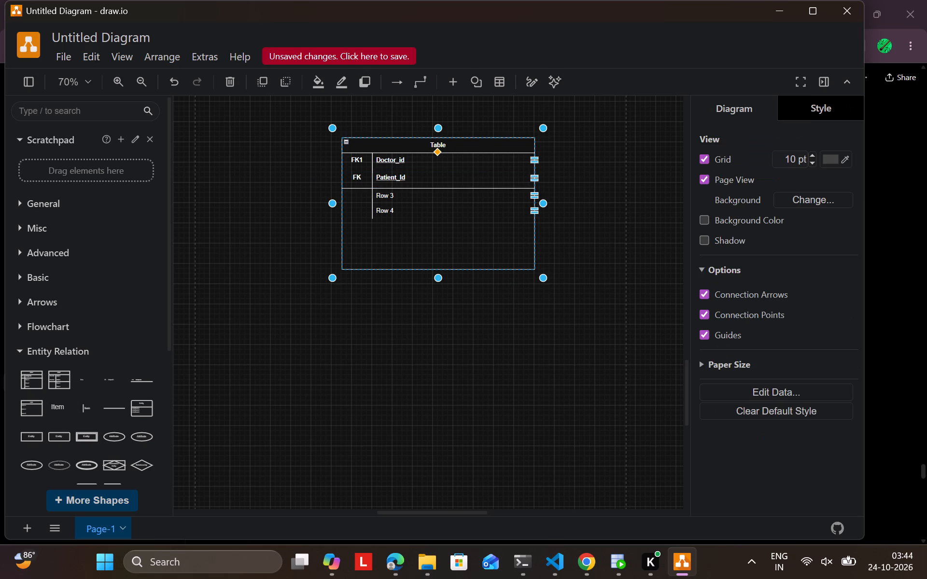
click(464, 176)
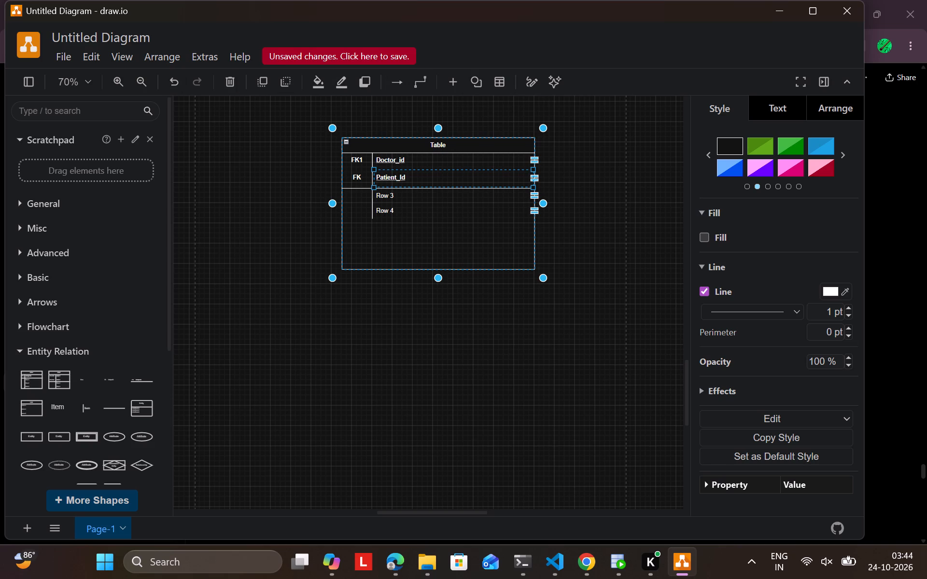
click(777, 104)
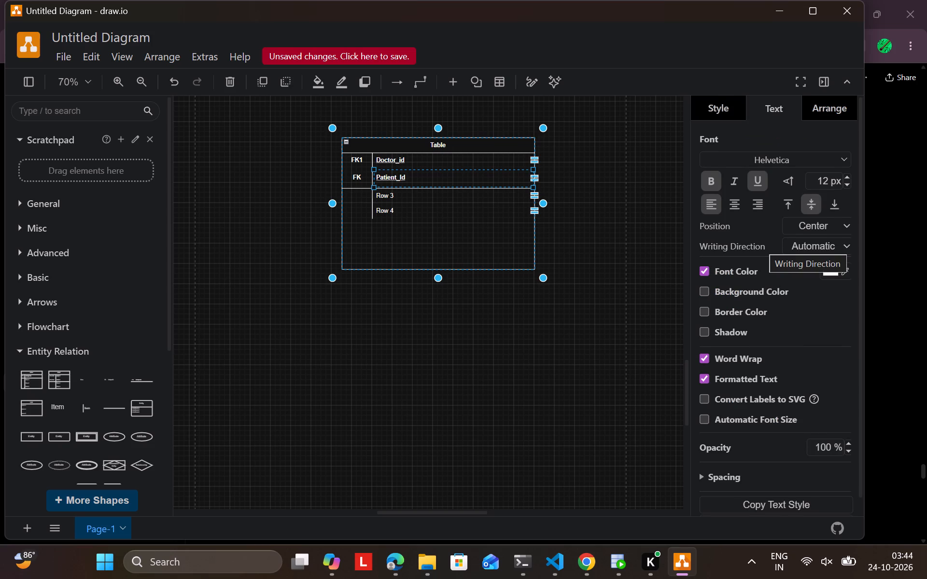
scroll(762, 244, down, 6)
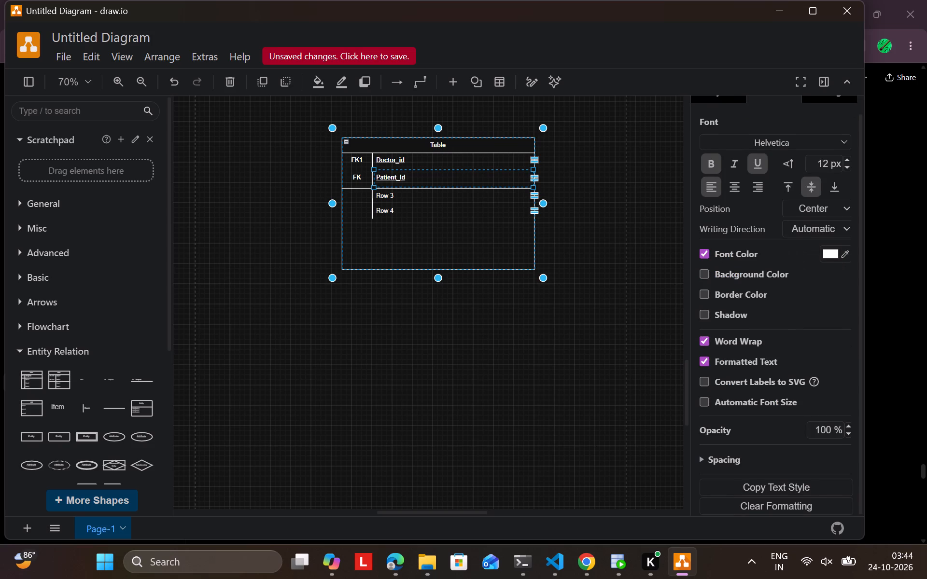
scroll(762, 244, up, 2)
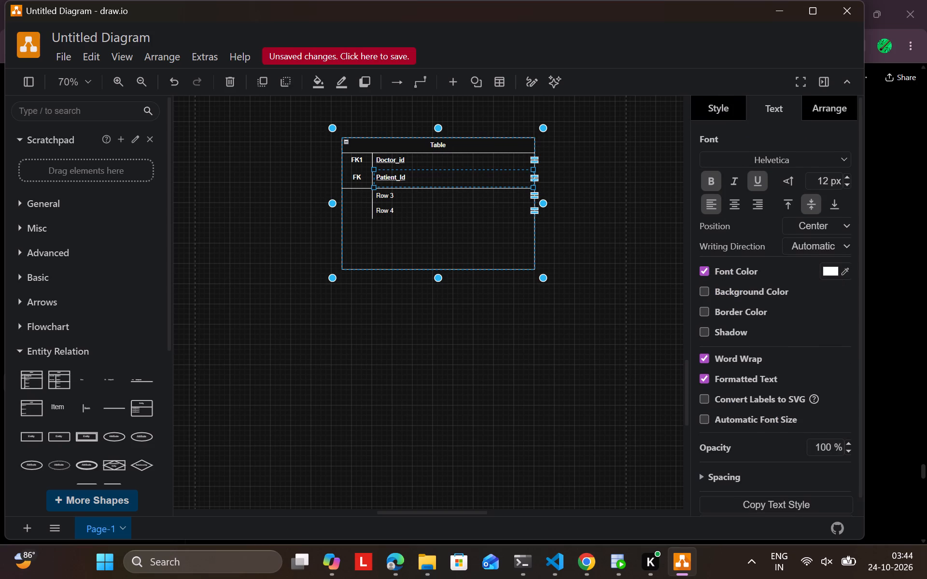
click(435, 161)
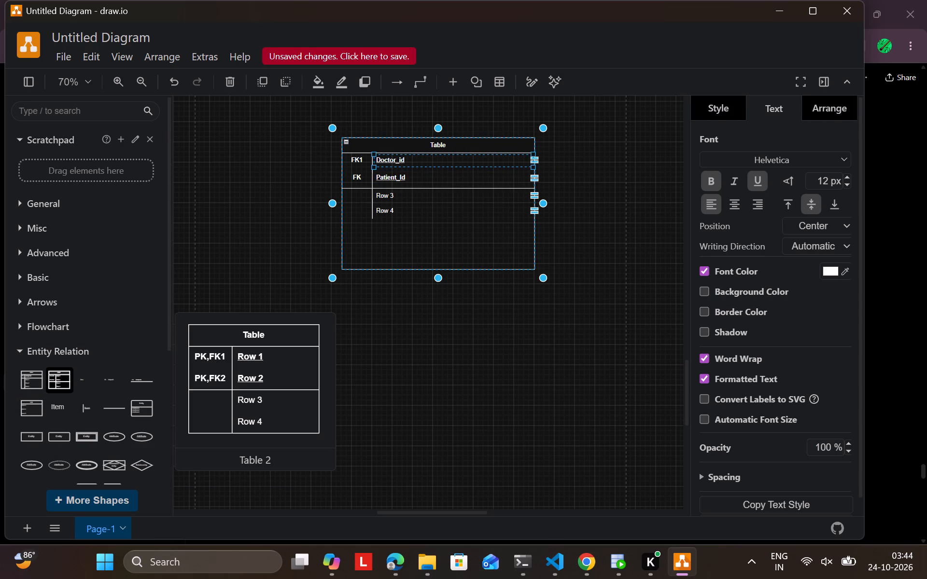
click(88, 495)
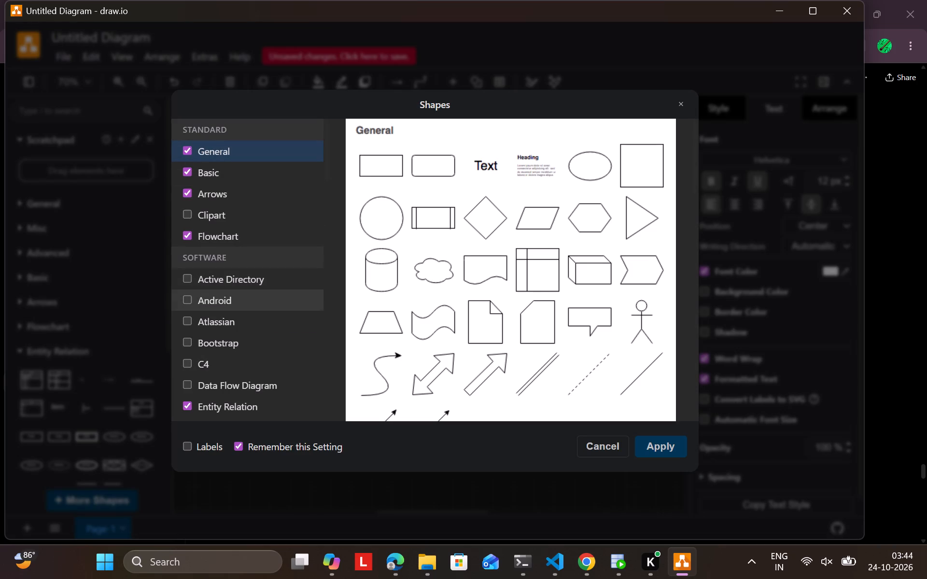
scroll(234, 276, down, 5)
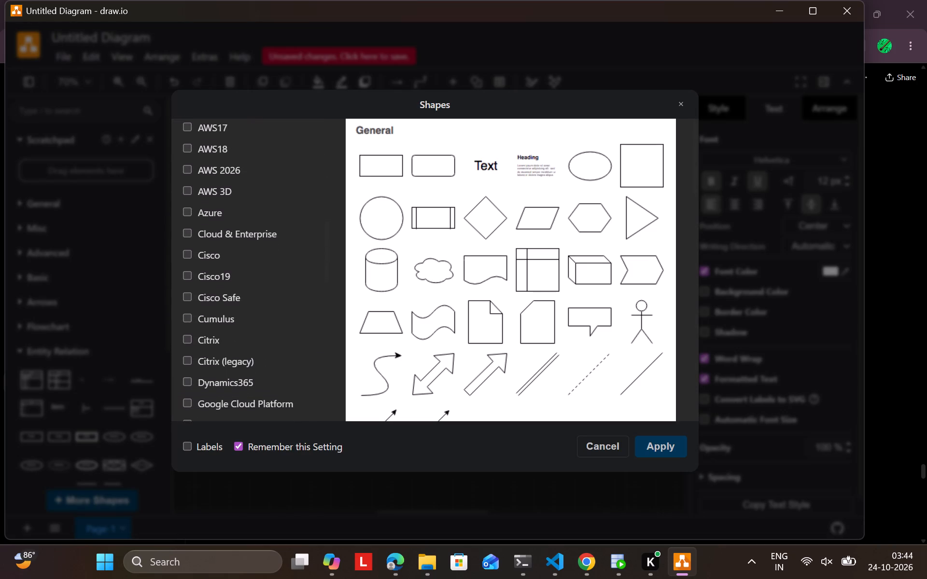
click(682, 103)
click(832, 110)
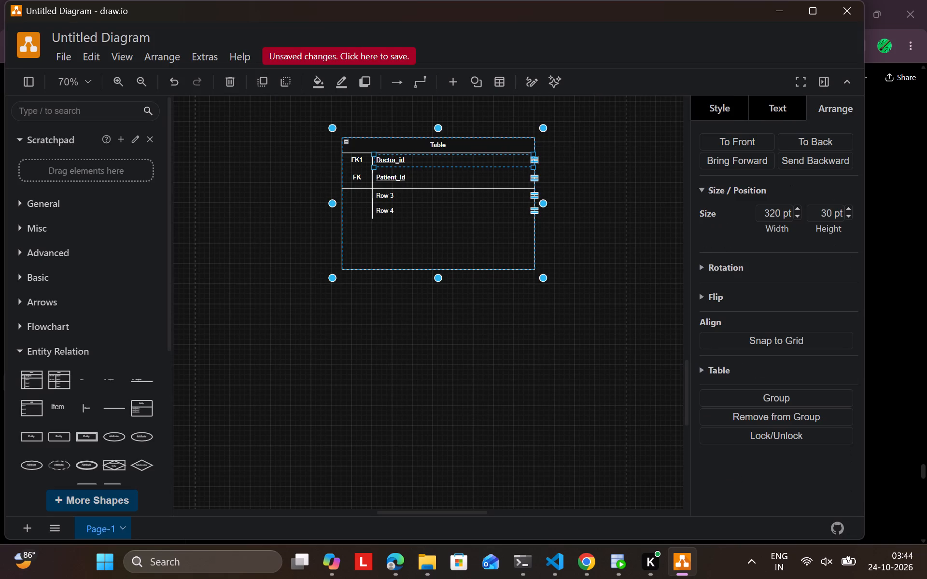
click(733, 107)
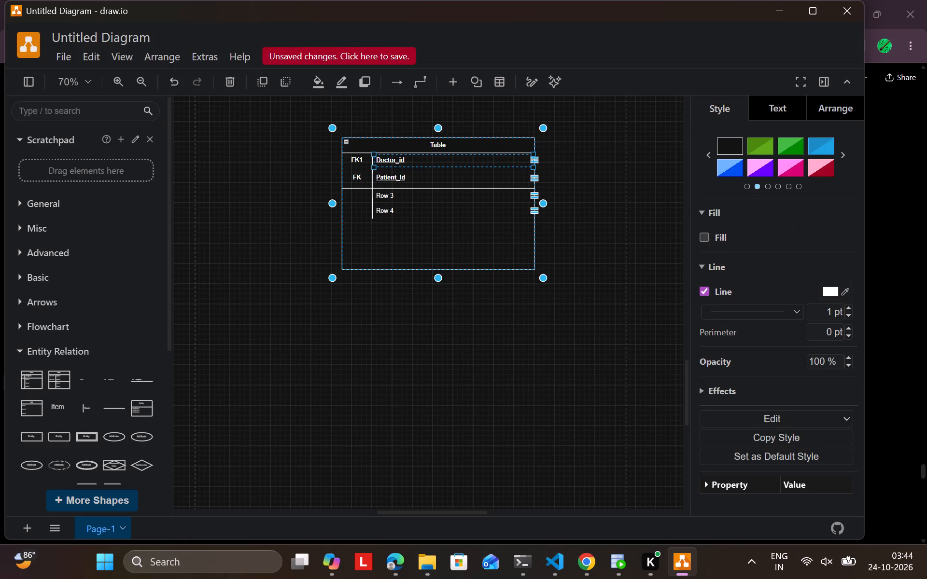
Make the Patient_Id and Doctor_id key rows taller by lowering their bottom borders.
scroll(739, 352, down, 4)
click(424, 184)
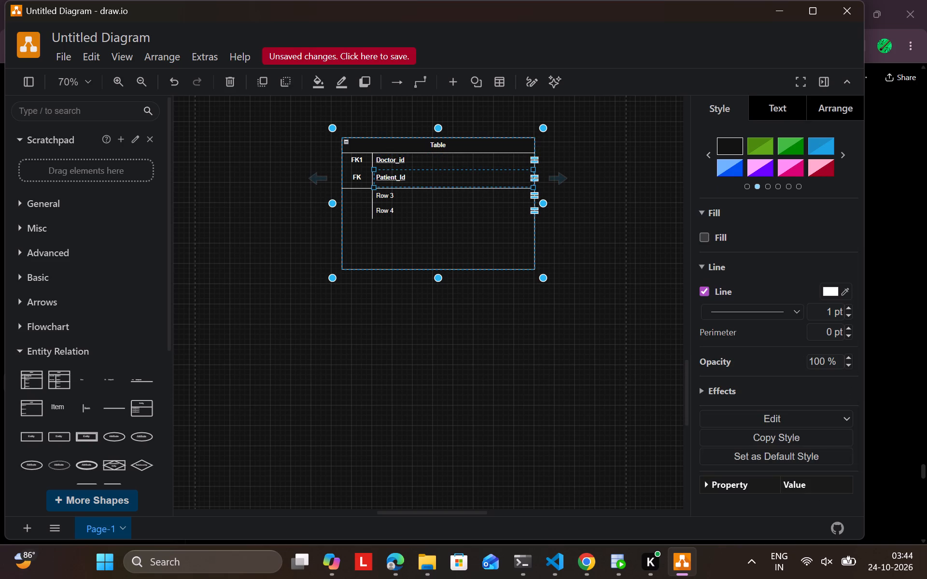
drag(353, 189, 356, 198)
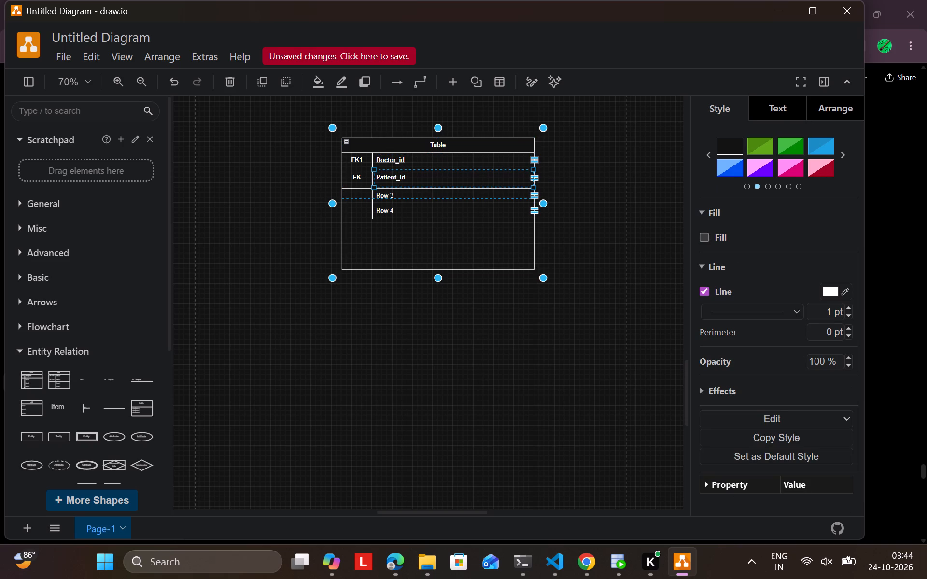
drag(356, 198, 353, 208)
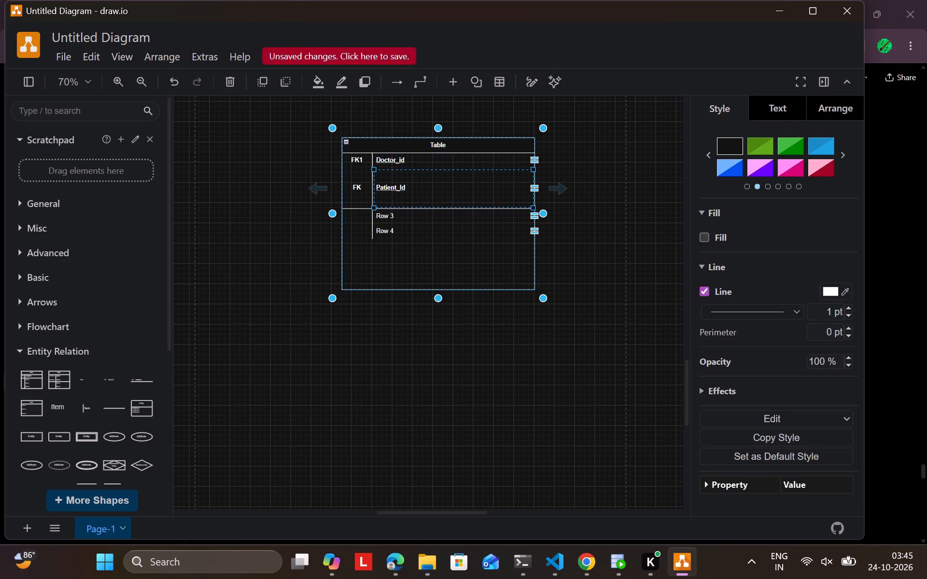
click(374, 206)
click(428, 163)
drag(435, 165, 435, 179)
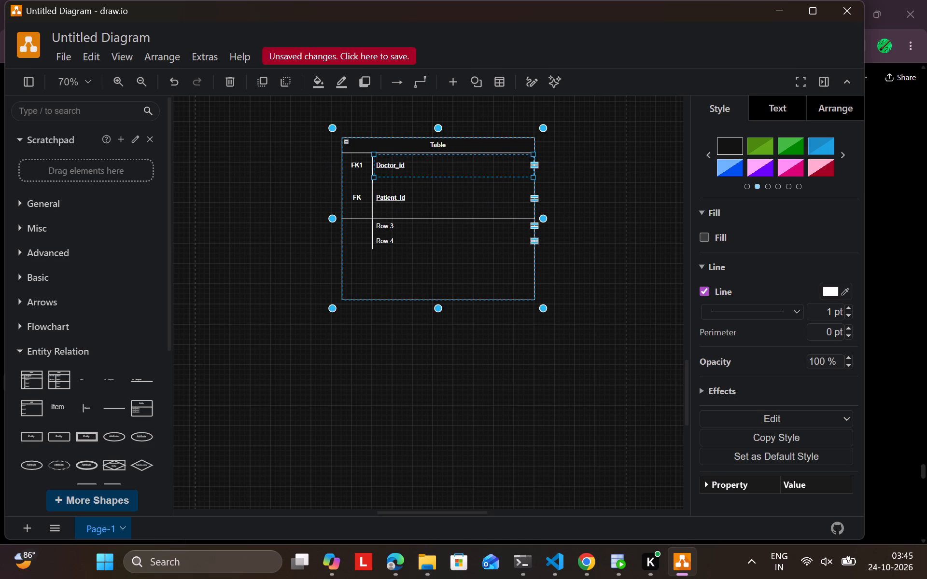
click(588, 179)
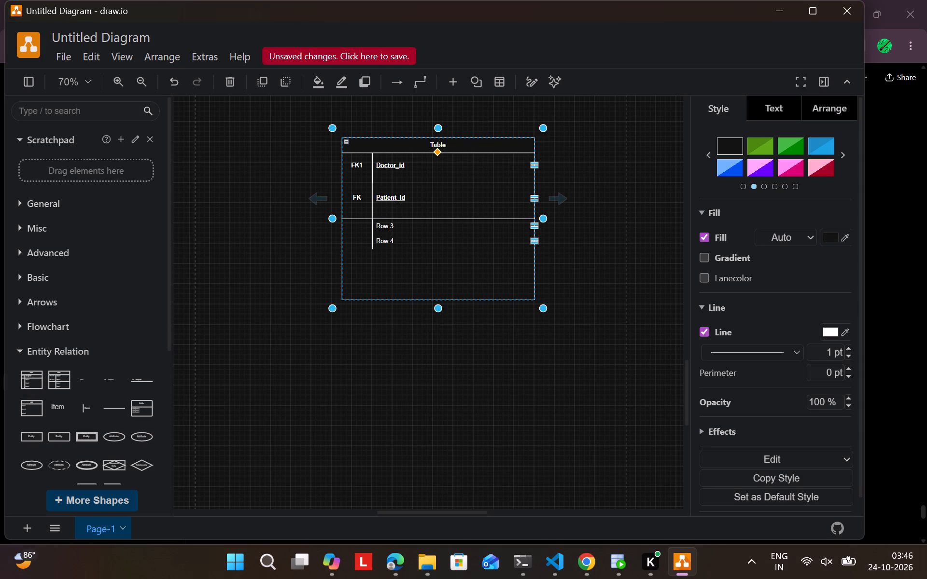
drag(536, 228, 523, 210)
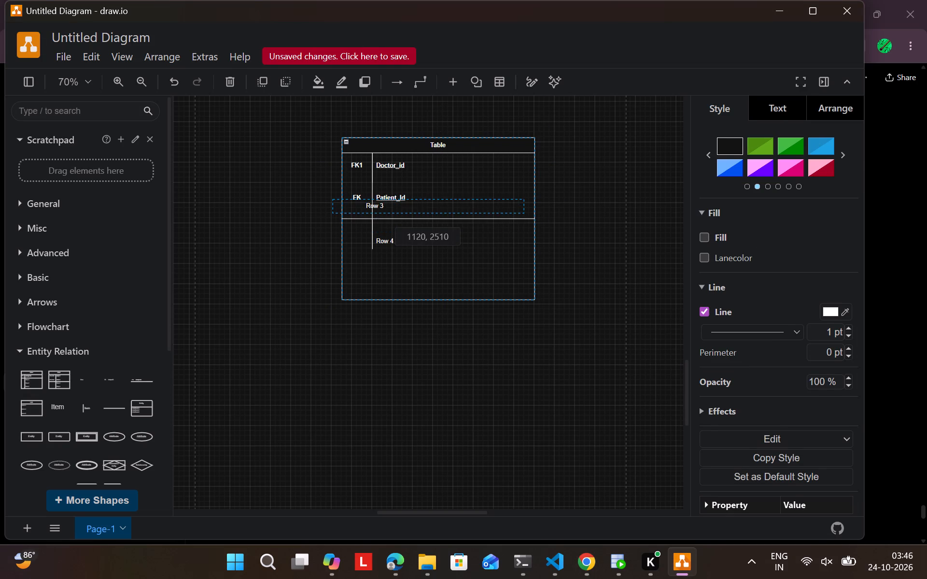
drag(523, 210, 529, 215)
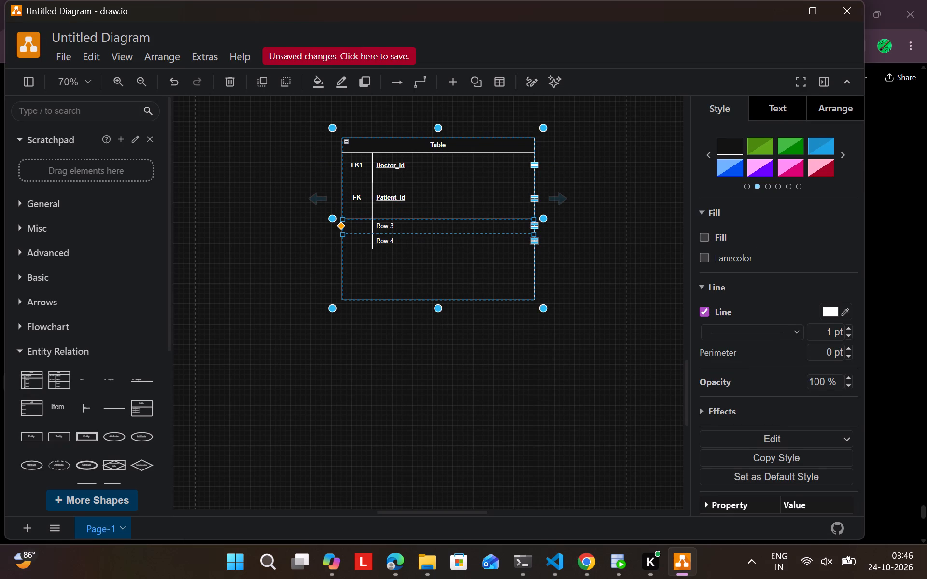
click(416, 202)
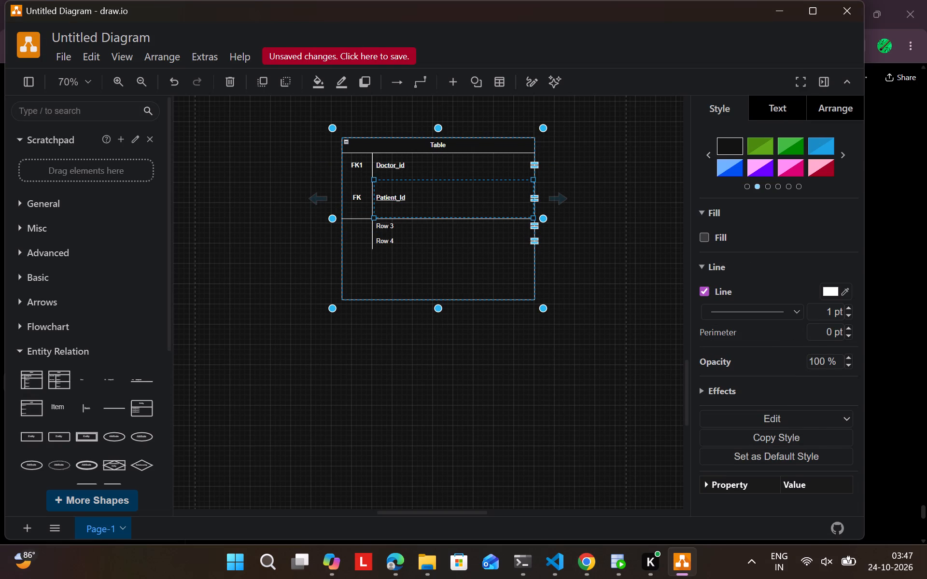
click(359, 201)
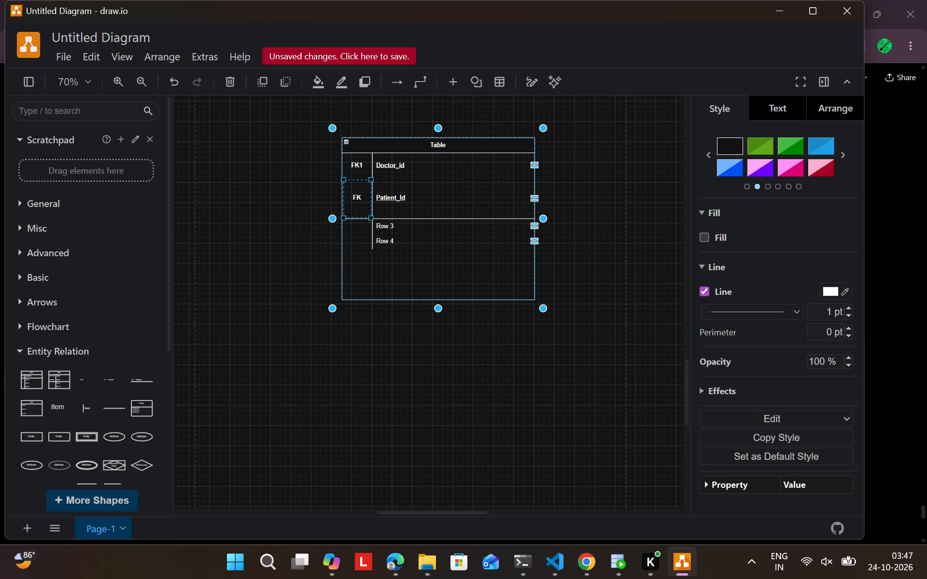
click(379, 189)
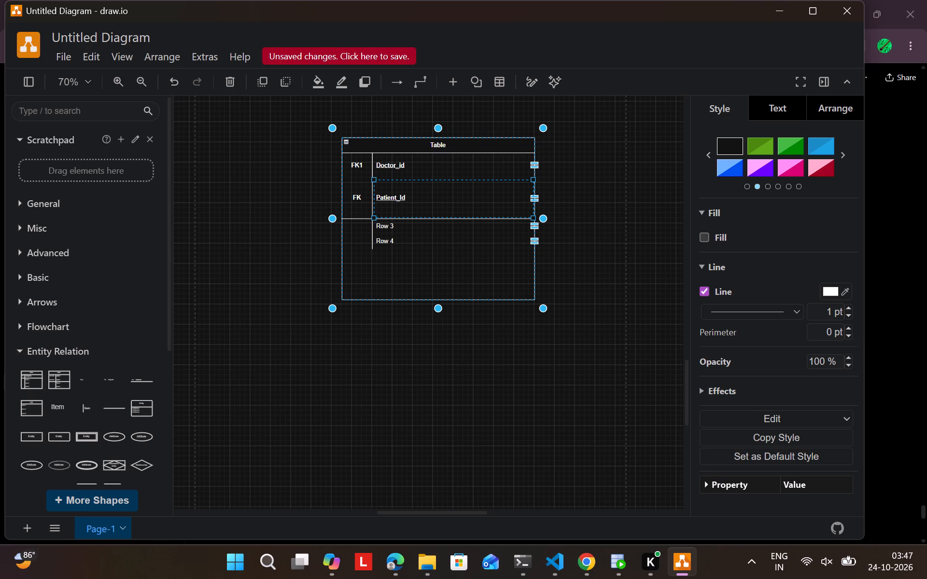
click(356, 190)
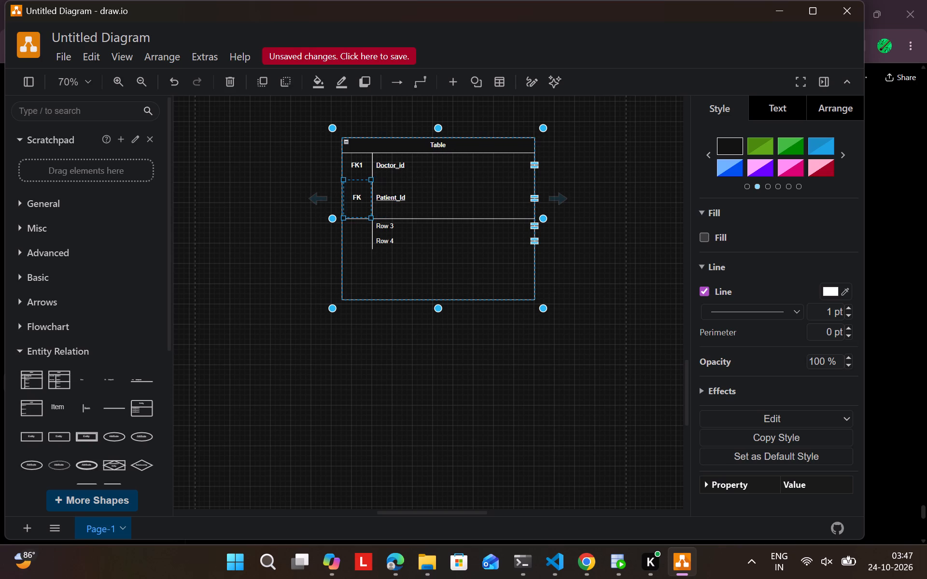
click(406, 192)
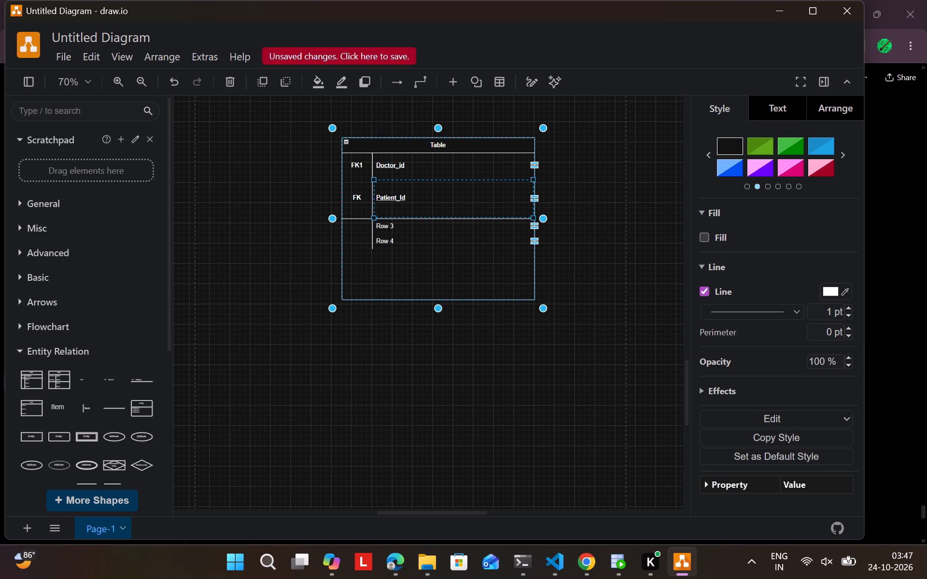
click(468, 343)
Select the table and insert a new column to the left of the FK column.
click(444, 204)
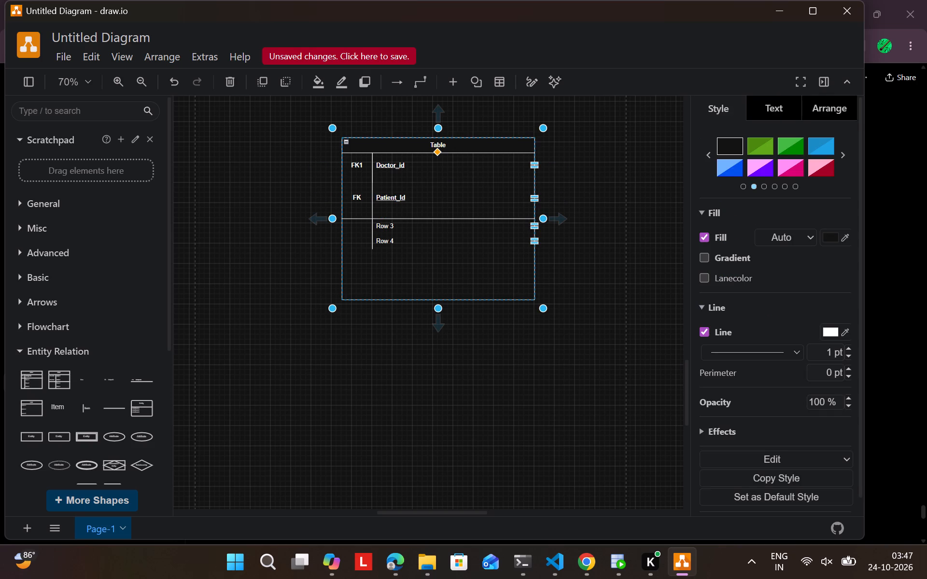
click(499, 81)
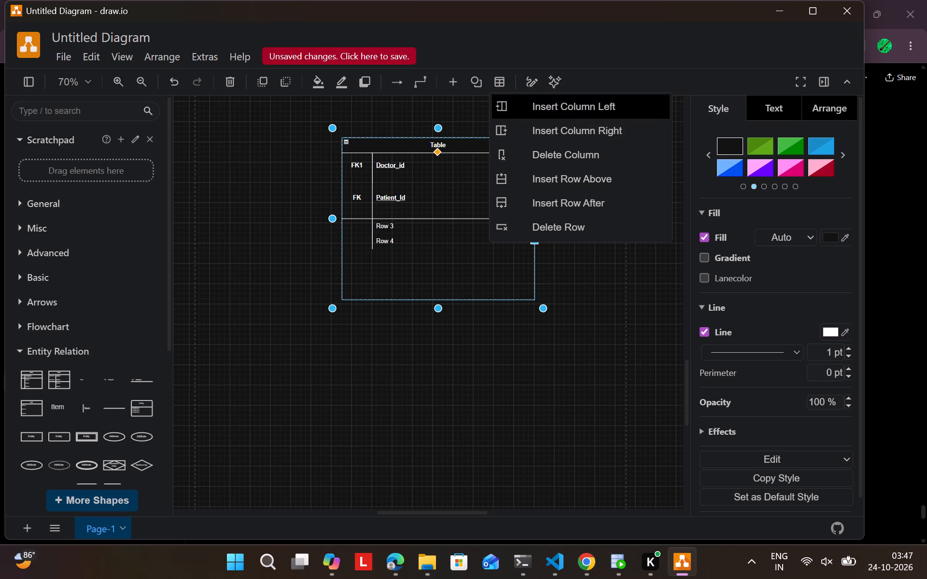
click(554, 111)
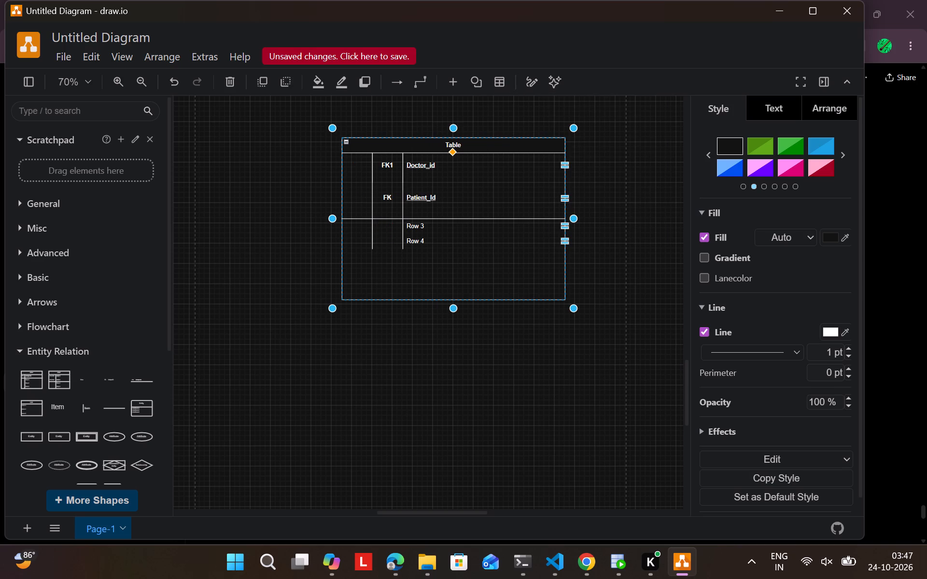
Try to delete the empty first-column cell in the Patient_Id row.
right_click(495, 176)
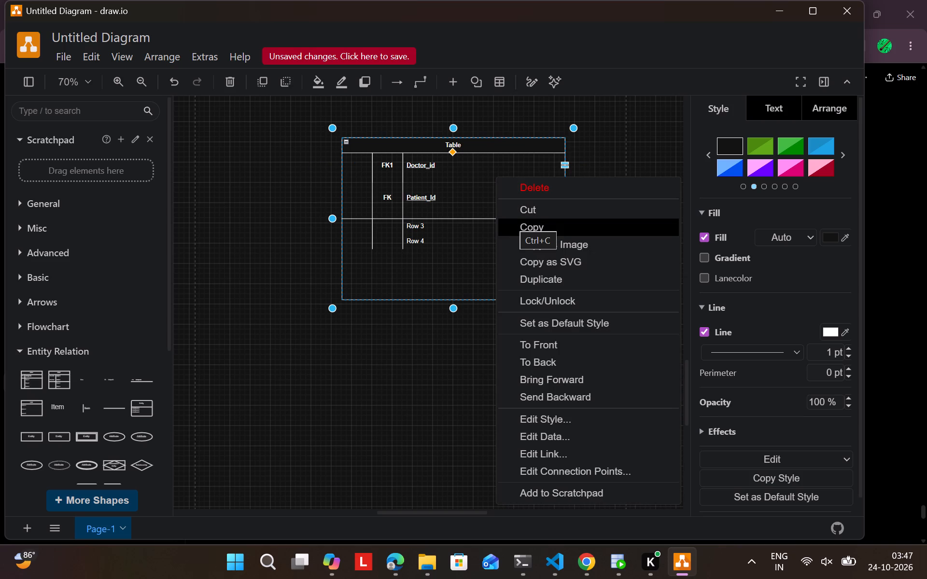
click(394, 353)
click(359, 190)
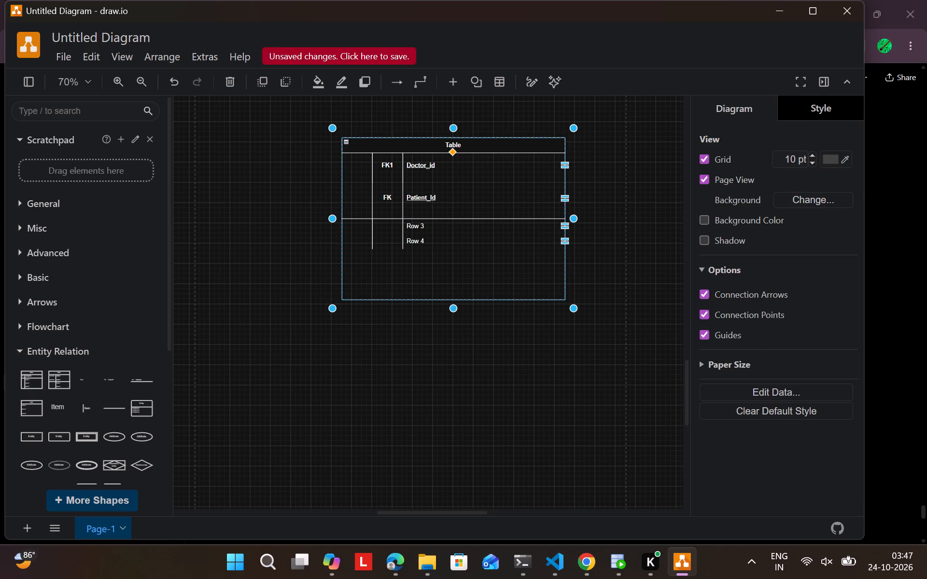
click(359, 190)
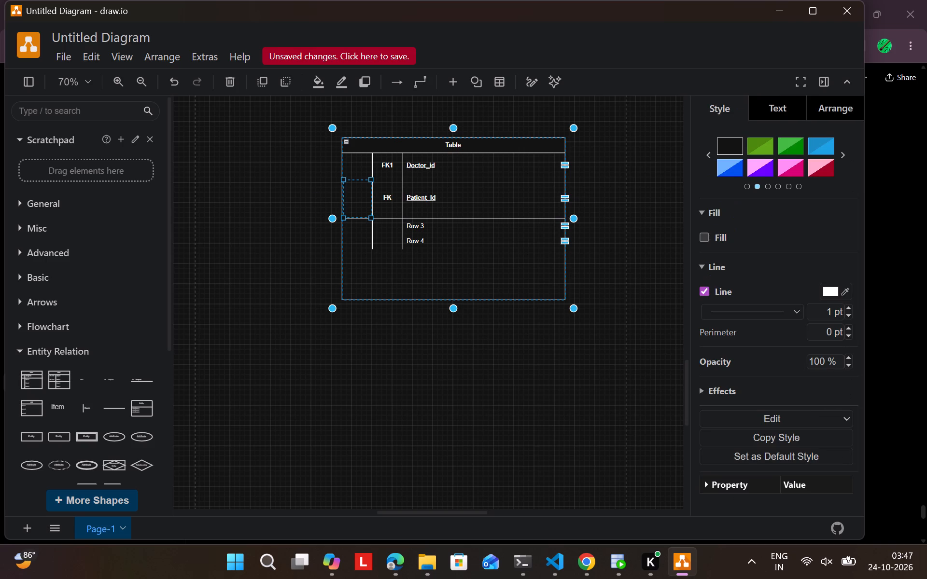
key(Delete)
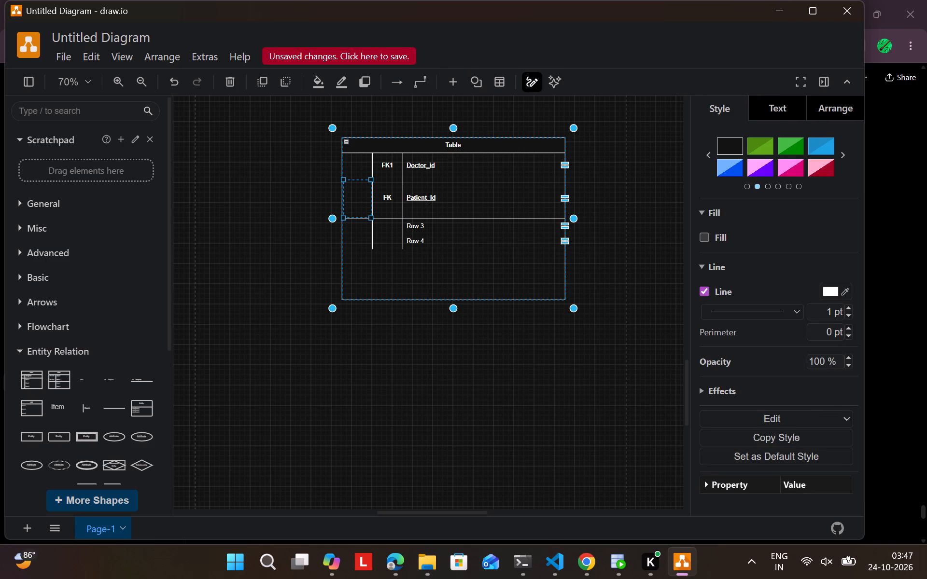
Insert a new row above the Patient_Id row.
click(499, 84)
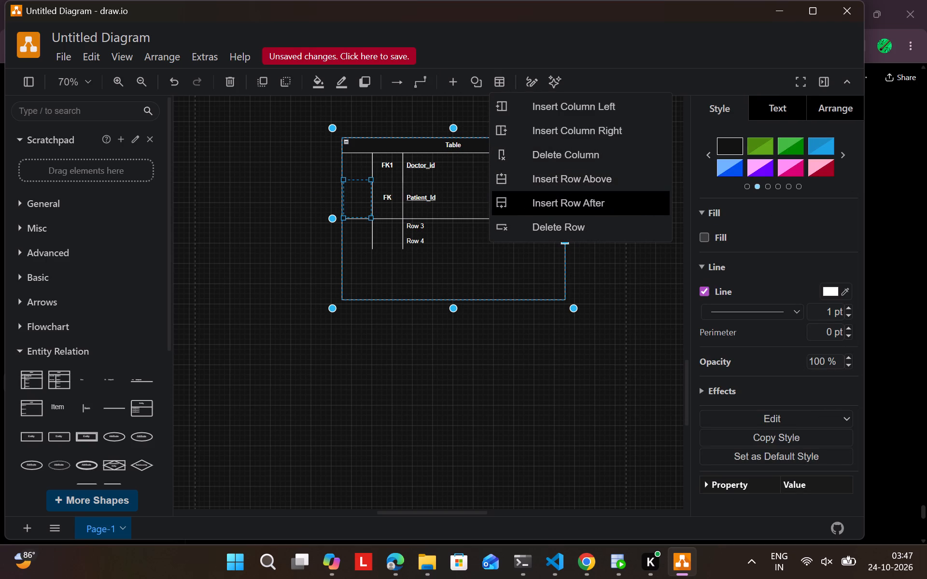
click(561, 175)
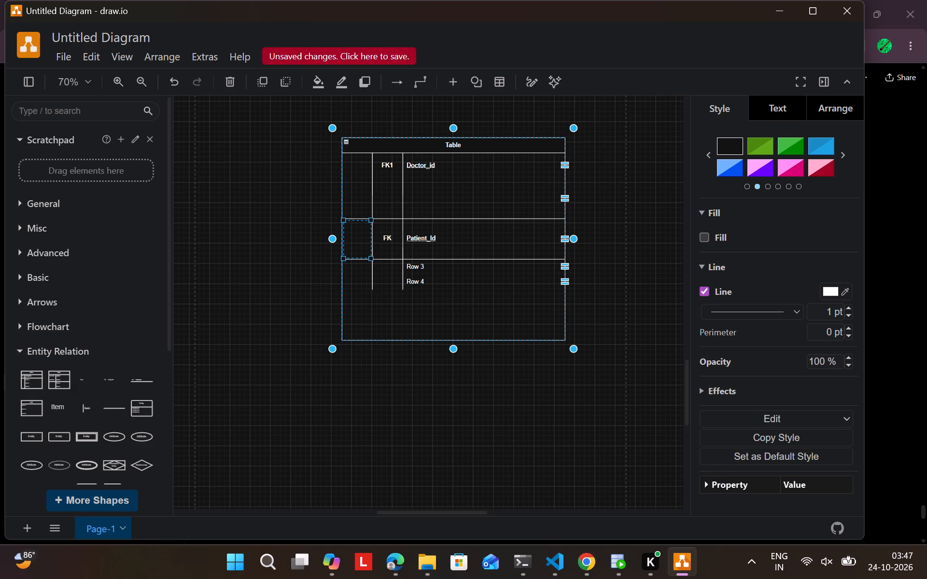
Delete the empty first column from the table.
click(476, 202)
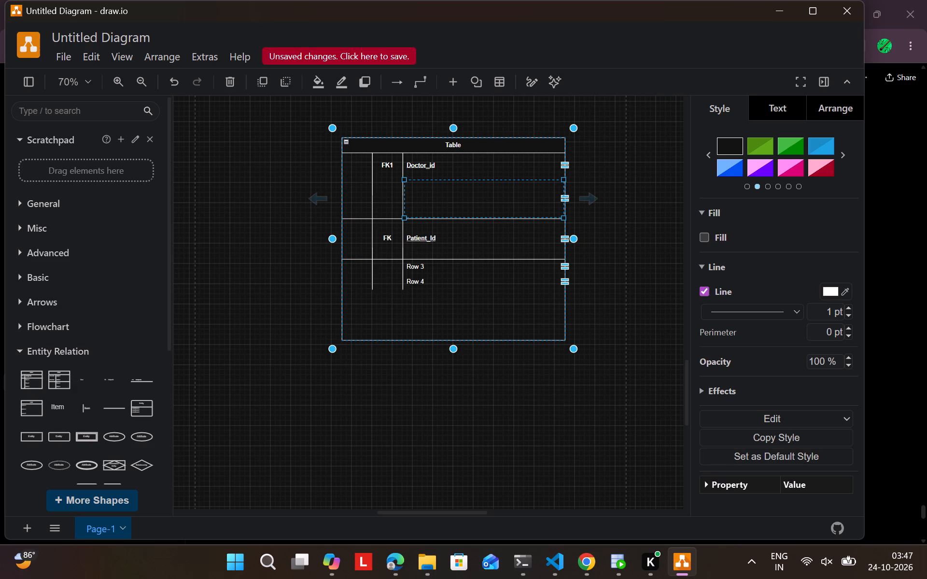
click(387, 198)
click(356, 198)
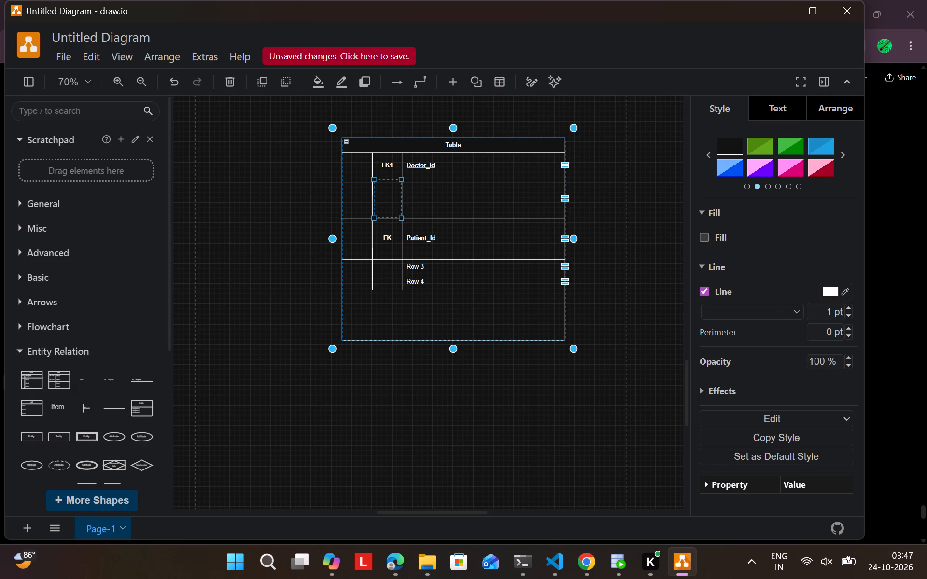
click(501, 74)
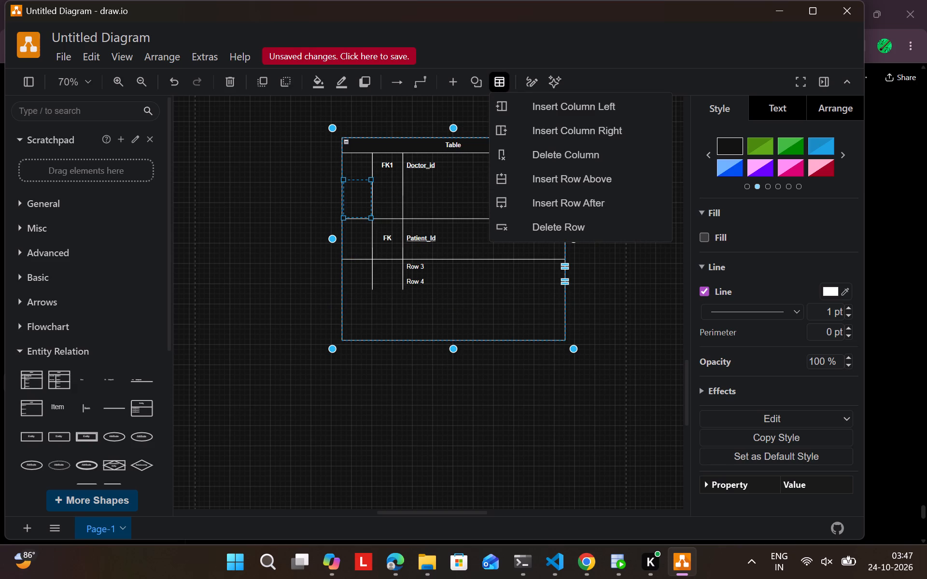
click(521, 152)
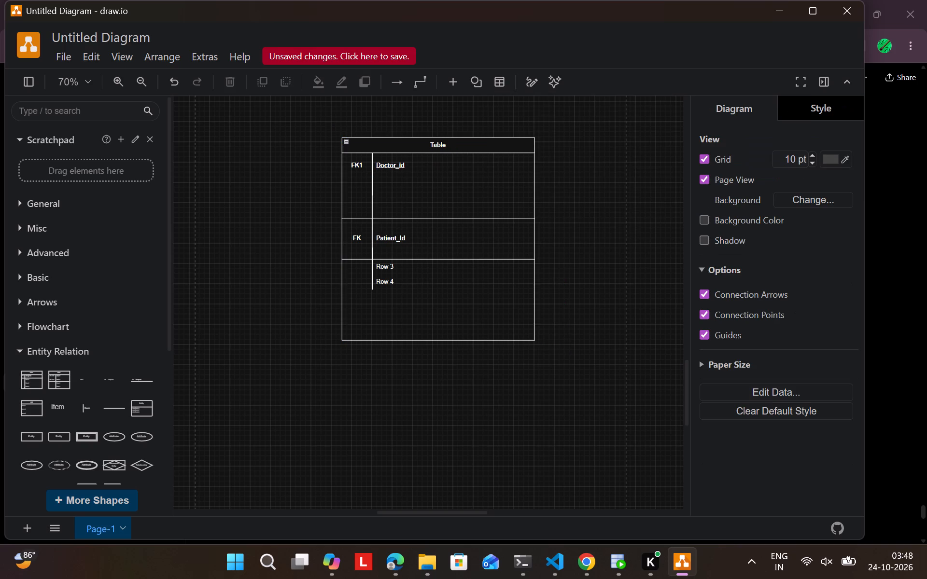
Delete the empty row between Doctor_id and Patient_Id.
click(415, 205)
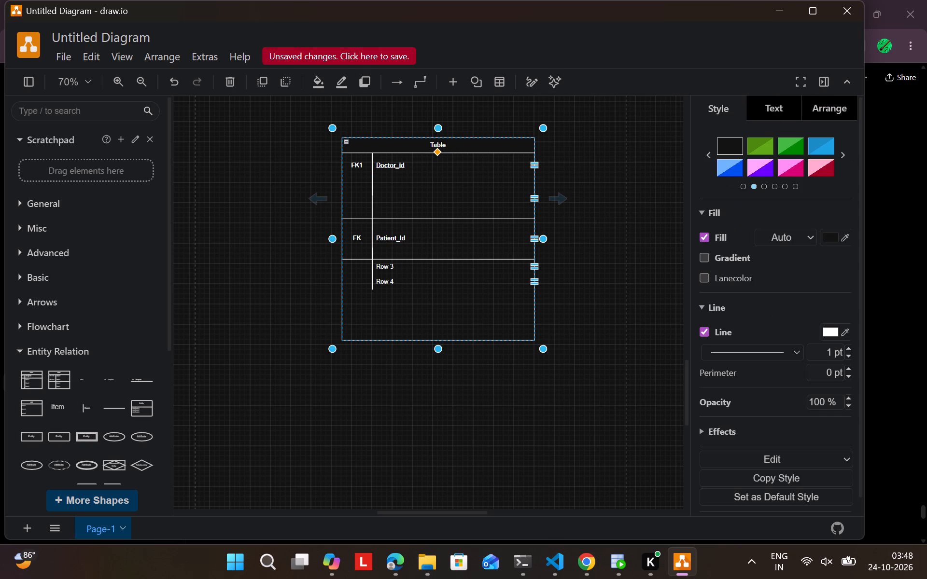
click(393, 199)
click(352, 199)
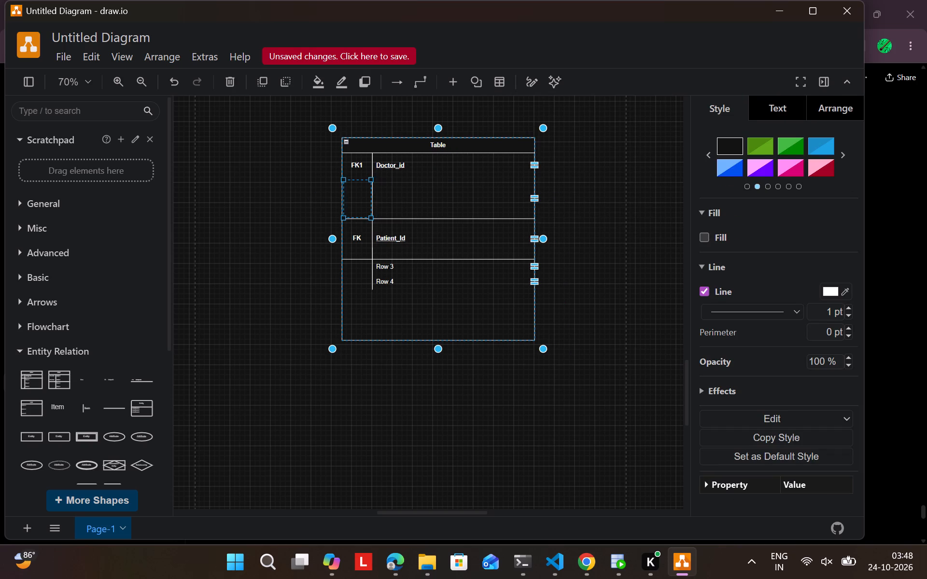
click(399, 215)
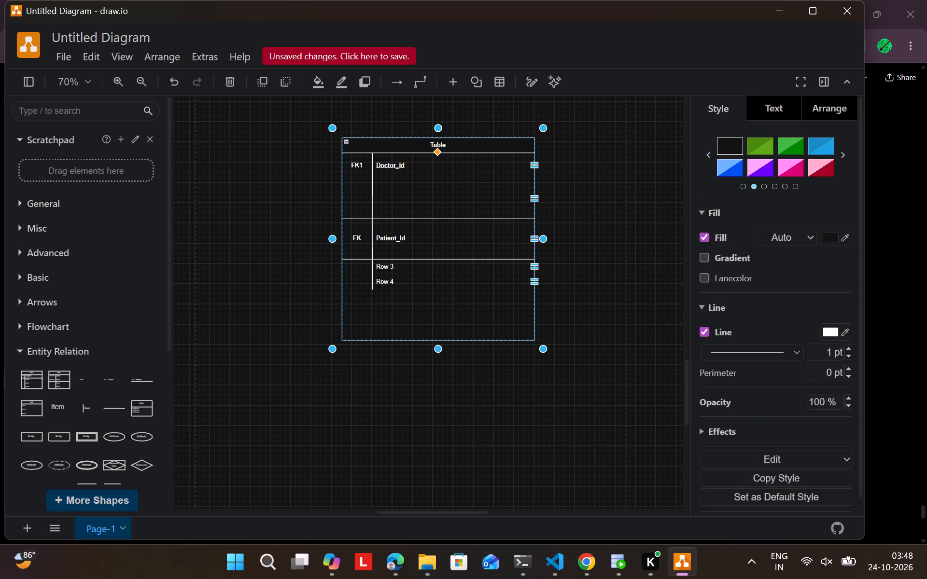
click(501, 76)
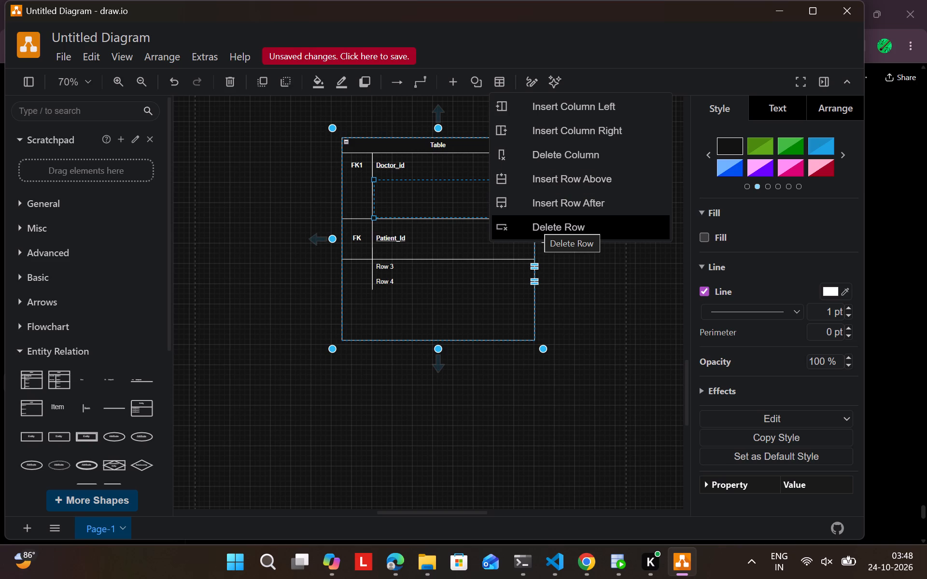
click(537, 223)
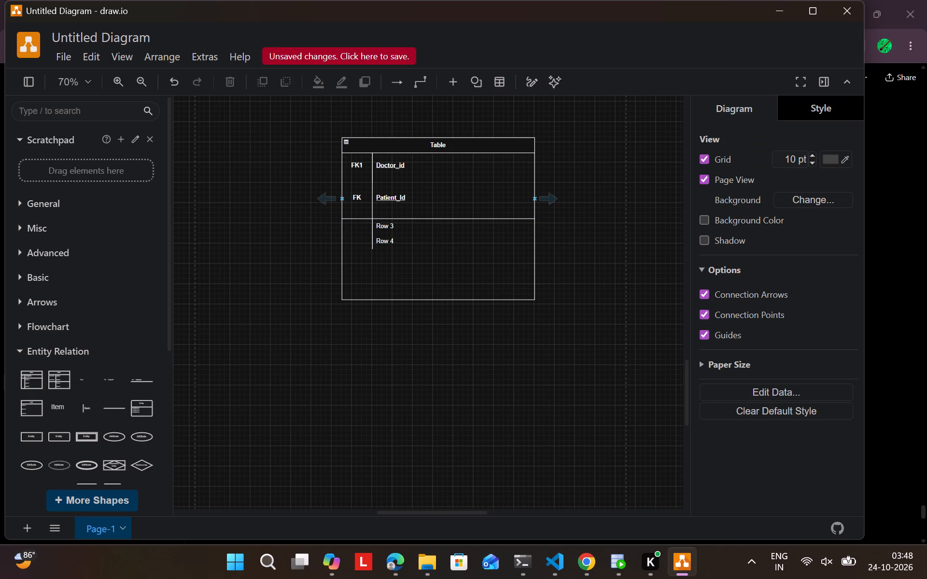
click(419, 180)
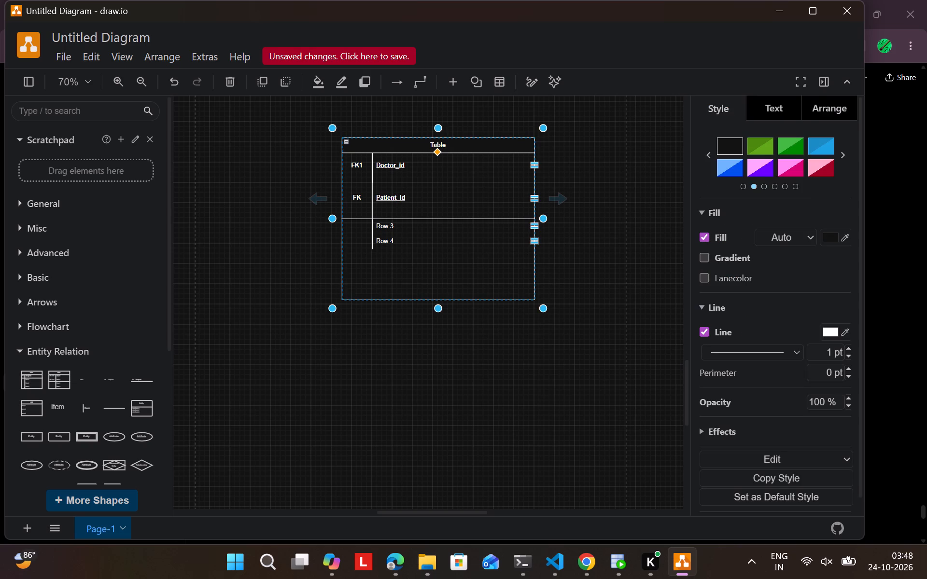
click(534, 199)
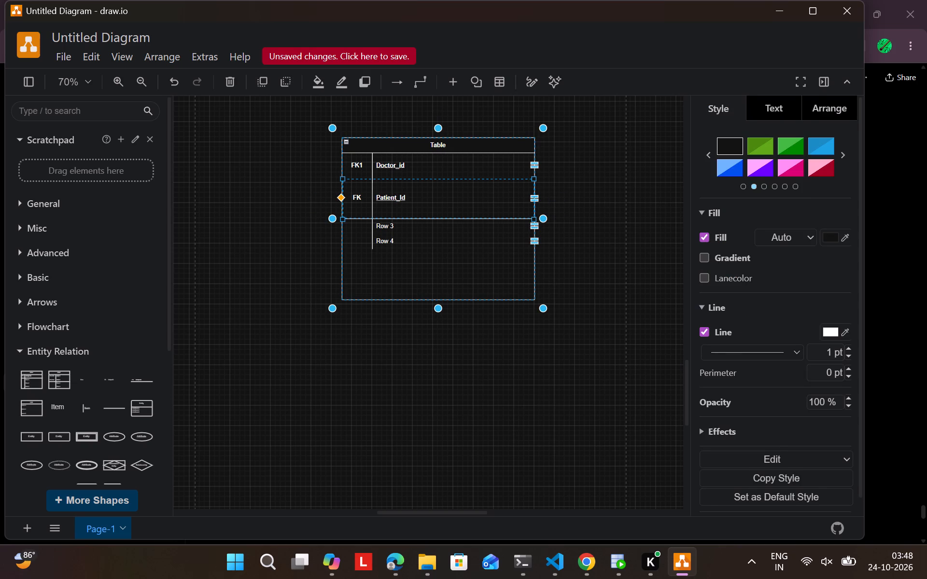
click(534, 163)
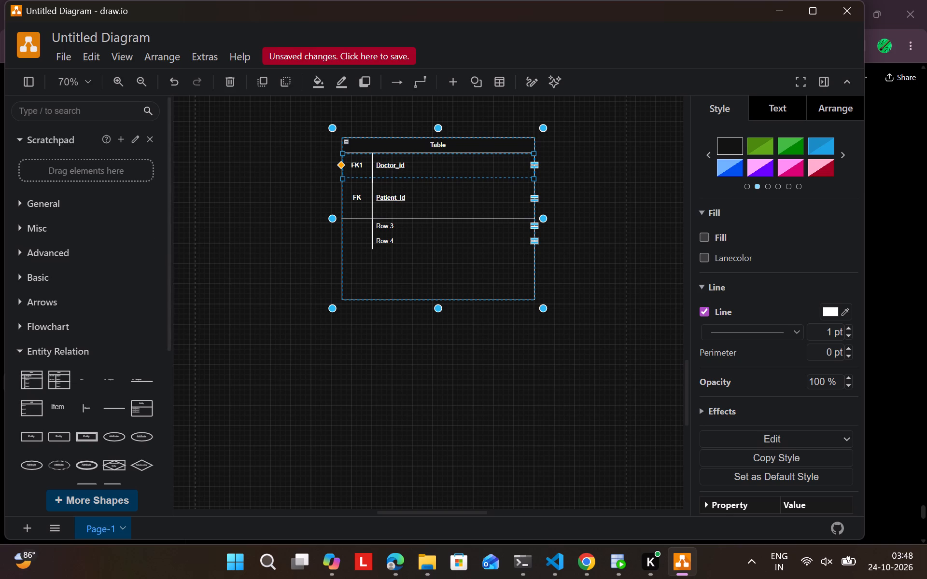
key(shift+super+s)
click(0, 0)
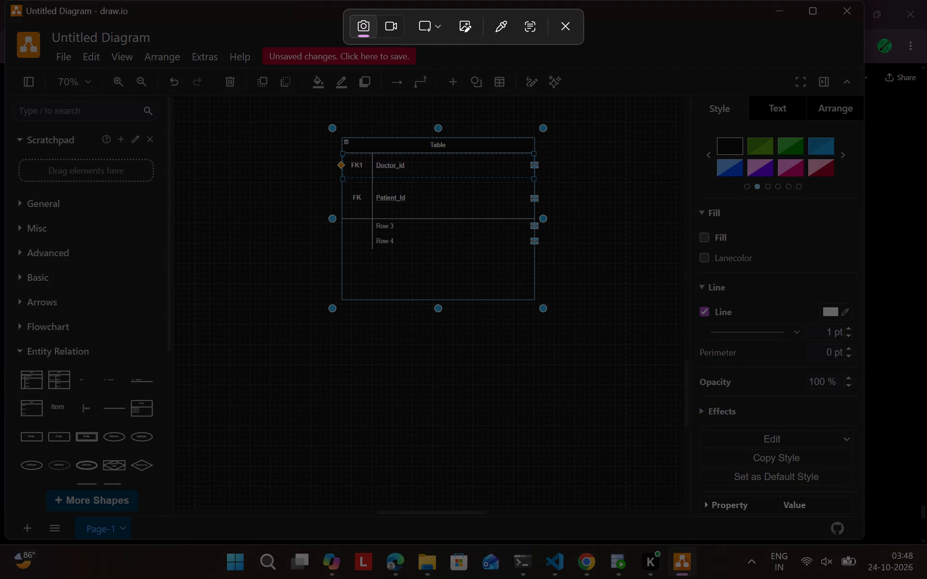
drag(1, 1, 837, 546)
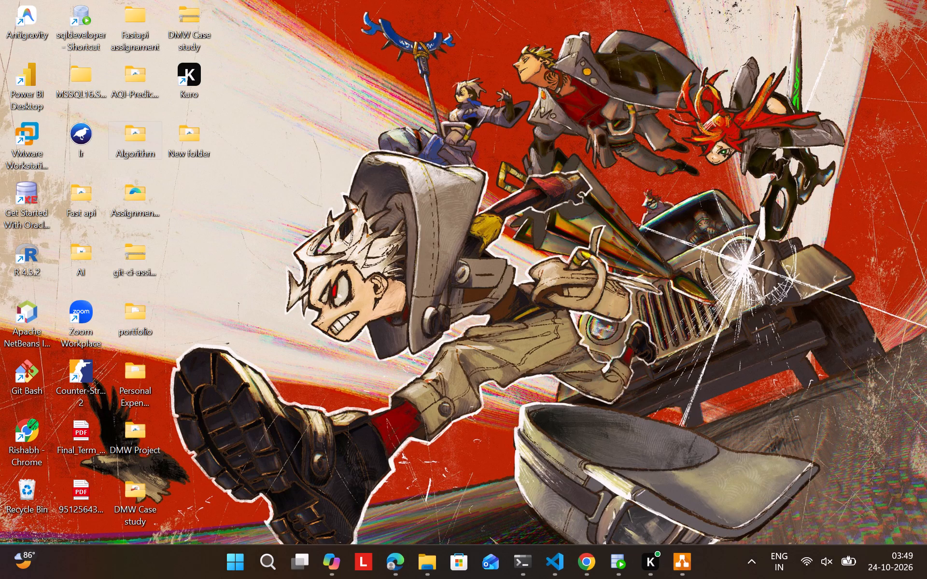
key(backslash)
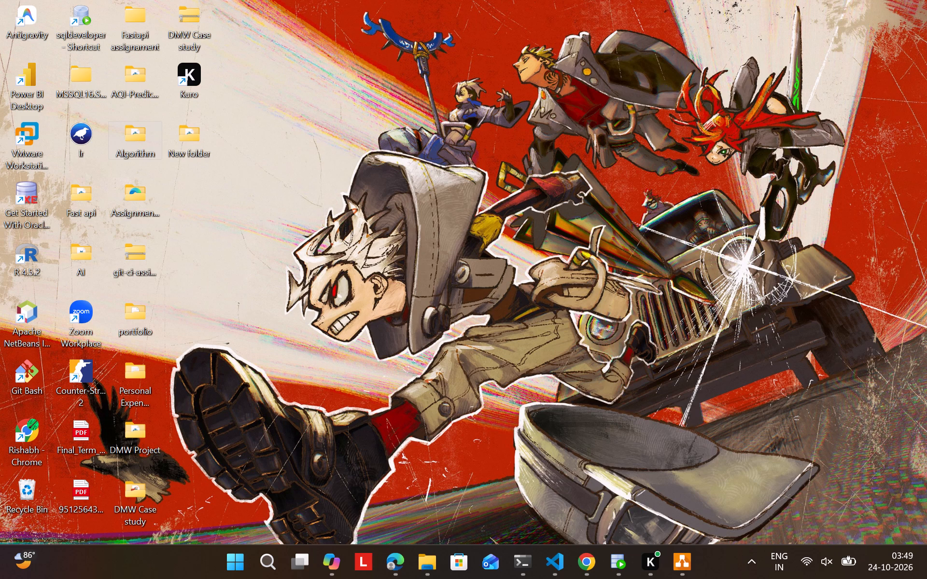
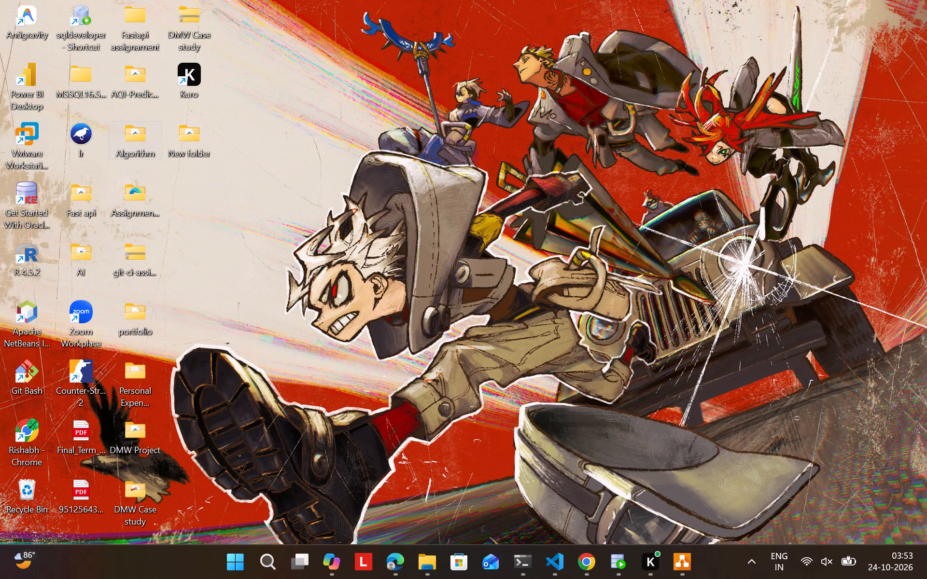
Switch to draw.io and delete the whole table that holds the Doctor_id and Patient_Id rows.
key(alt+Tab)
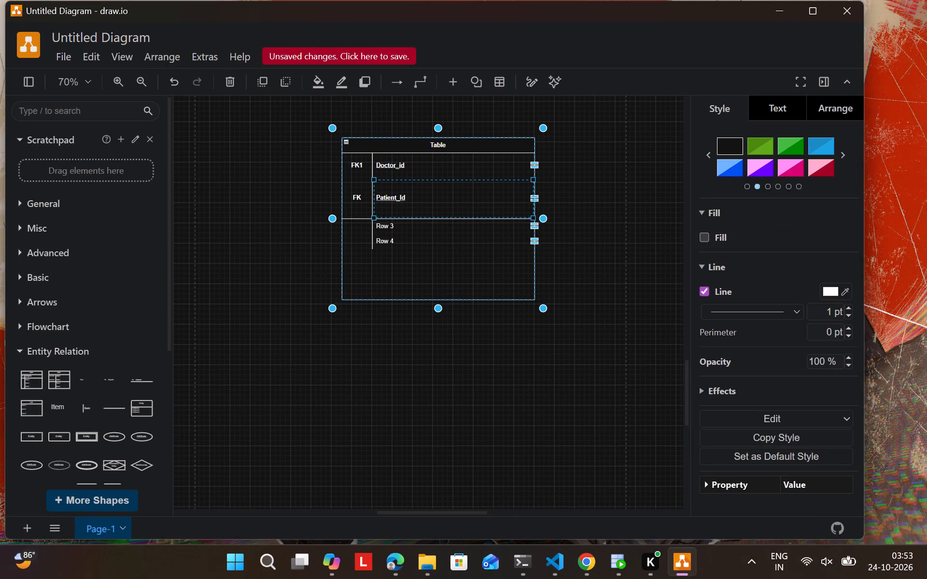
click(434, 299)
key(Delete)
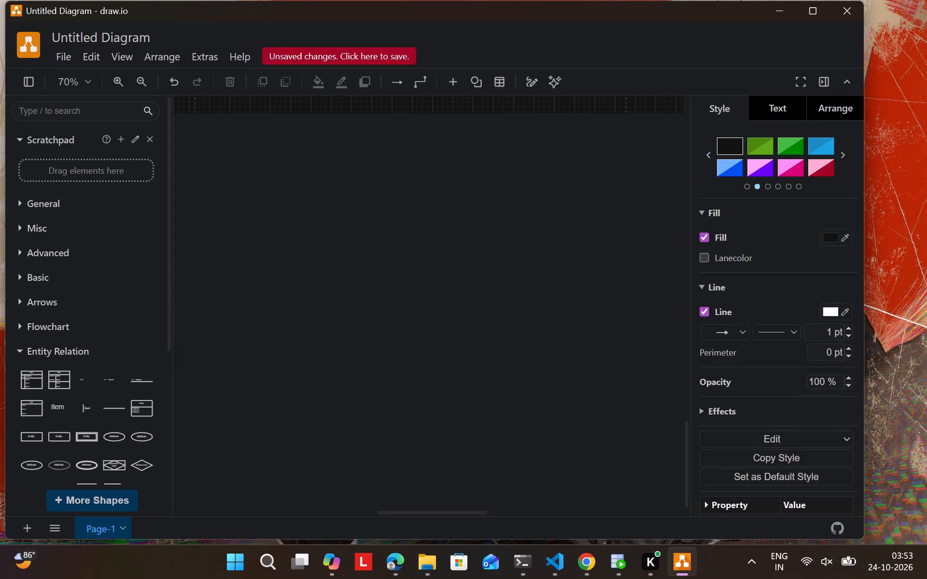
Delete the image of the sample sales schema with the light-blue Time_Key, Branch_Id and Supplier_Key tables from the canvas.
scroll(423, 298, up, 2)
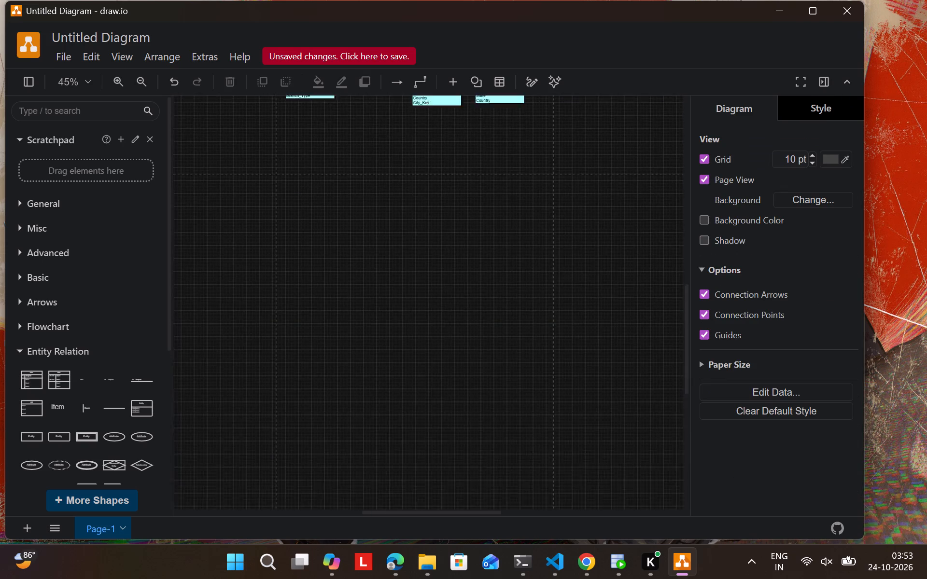
scroll(423, 298, up, 4)
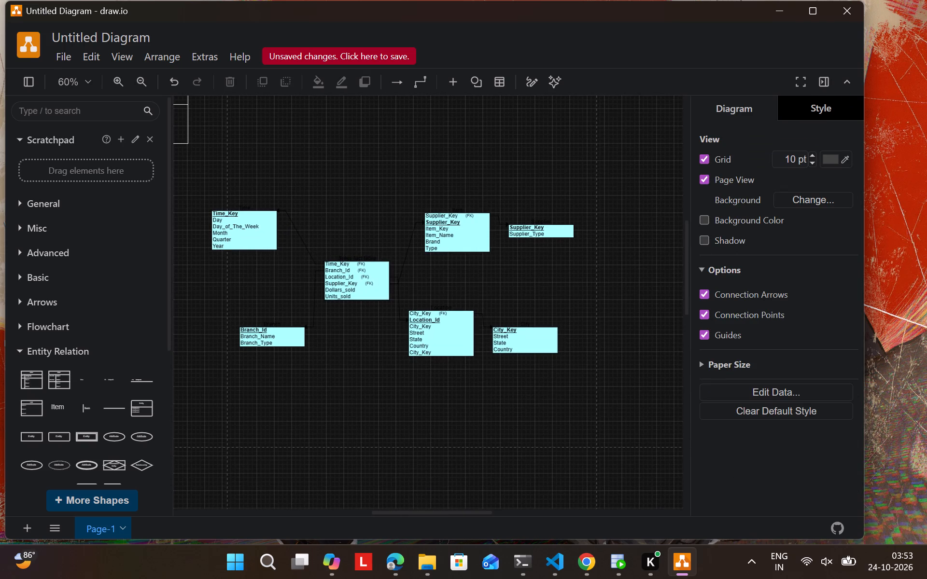
click(352, 276)
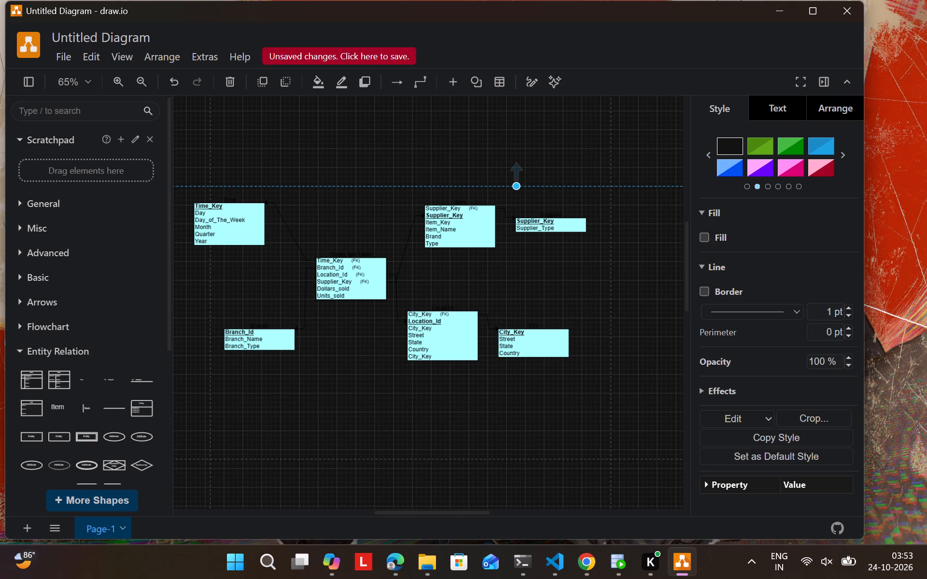
double_click(345, 283)
scroll(352, 346, down, 2)
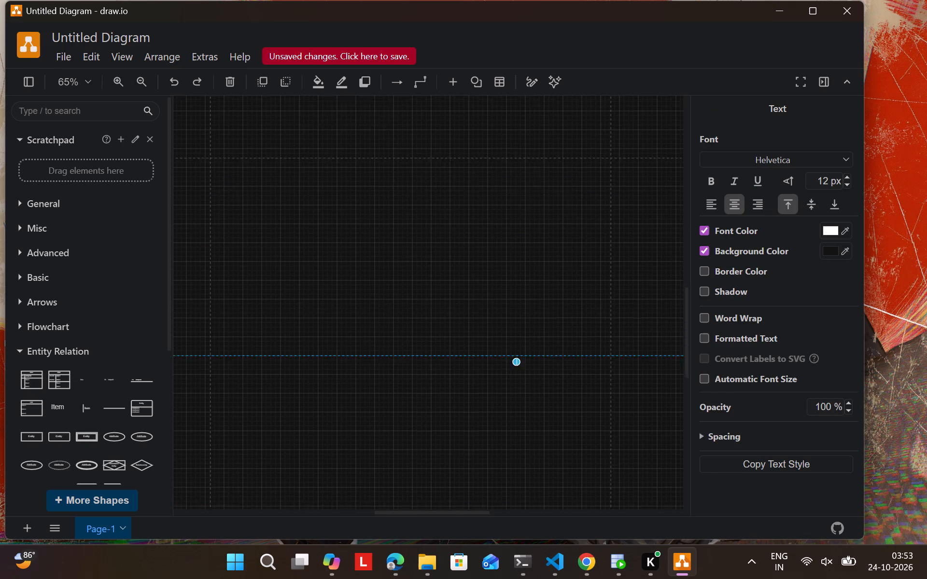
scroll(352, 346, down, 4)
scroll(352, 346, up, 1)
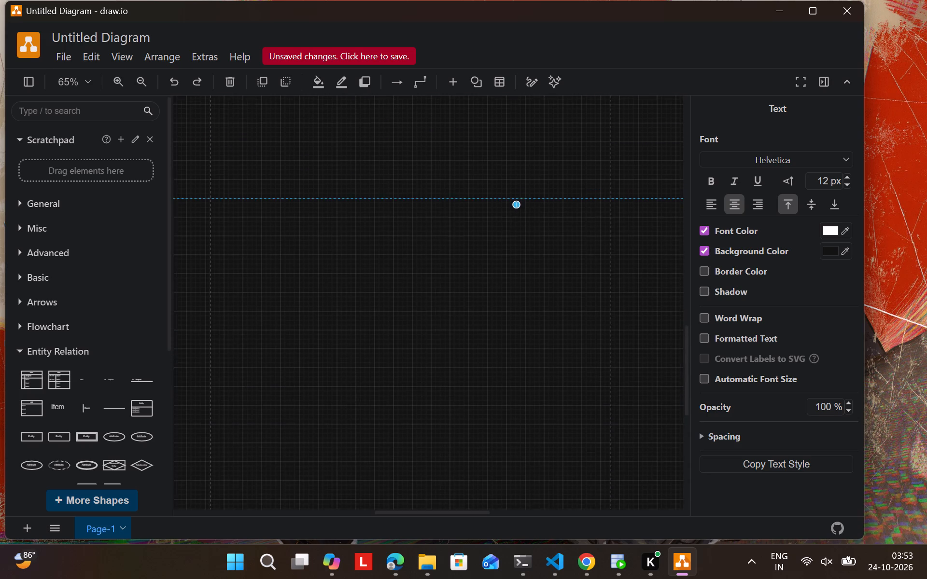
scroll(352, 346, right, 1)
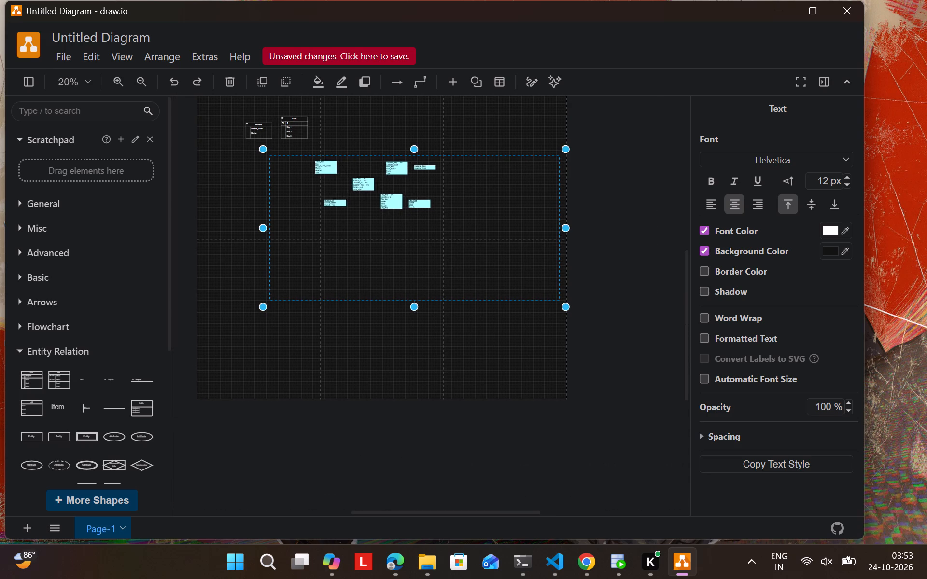
click(359, 254)
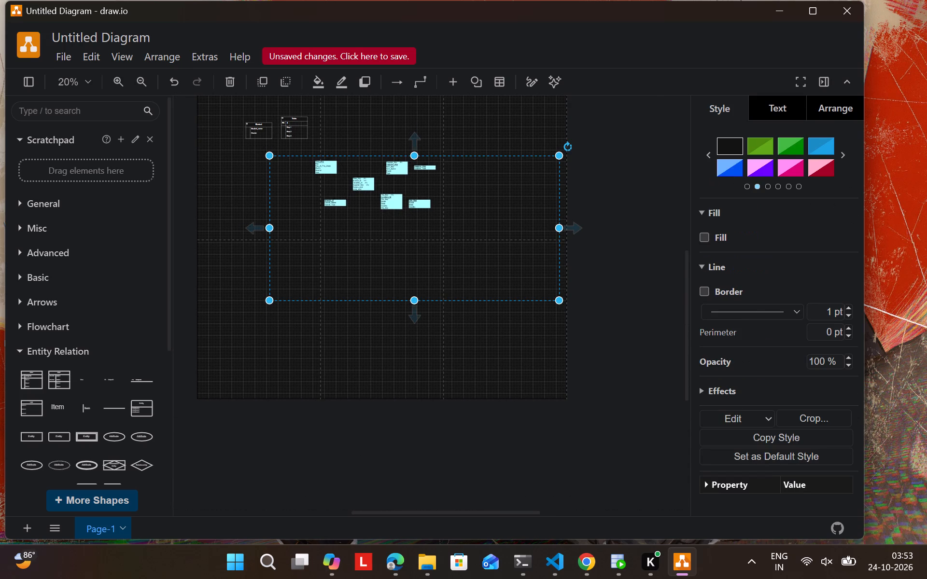
key(Delete)
Move the Student table to about 310, 200 and the neighbouring table to about 520, 150 to free canvas space.
scroll(328, 247, up, 1)
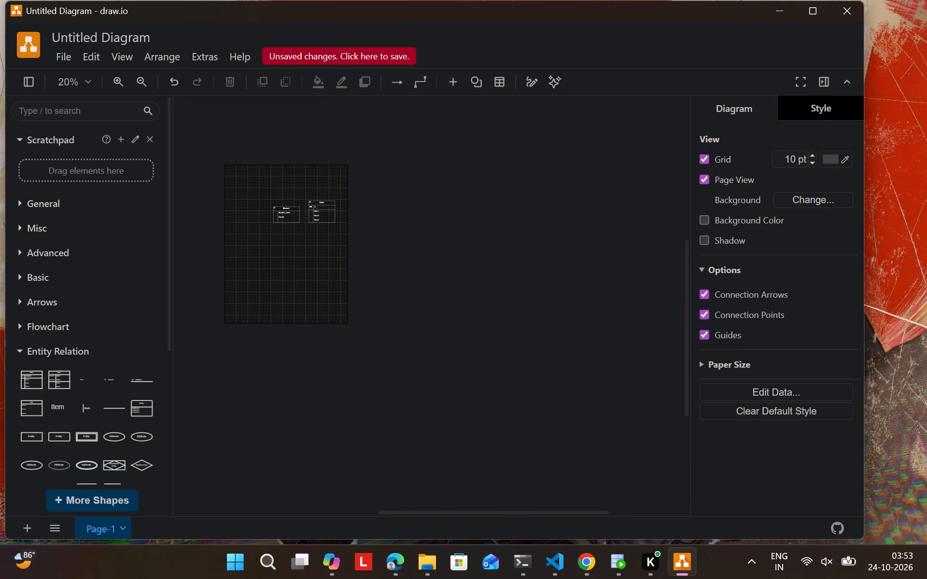
click(328, 247)
scroll(328, 247, right, 1)
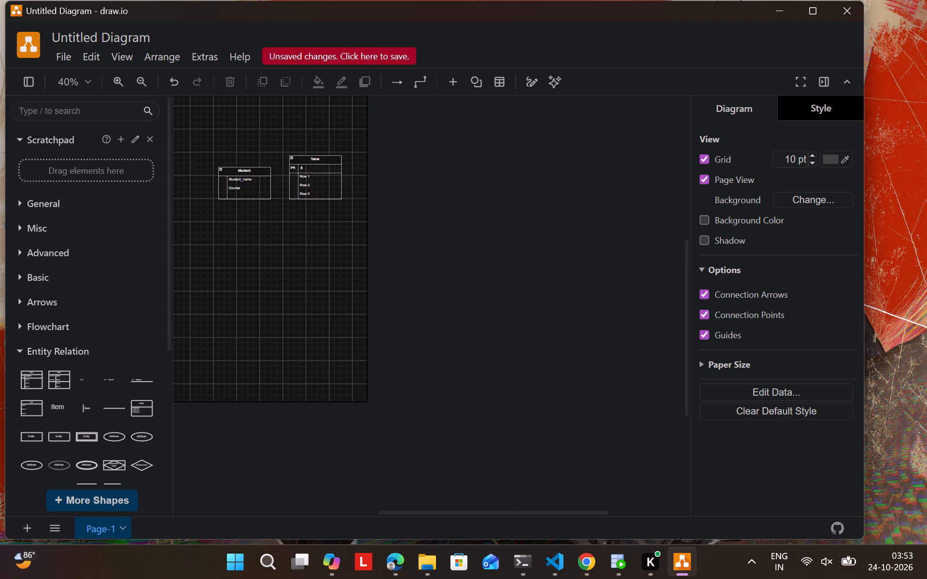
scroll(328, 247, right, 2)
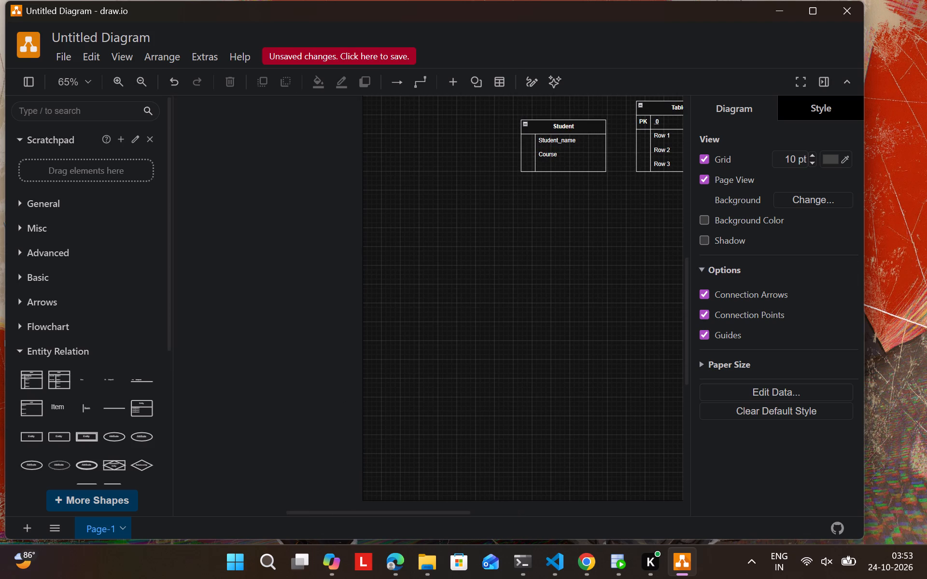
scroll(440, 262, left, 2)
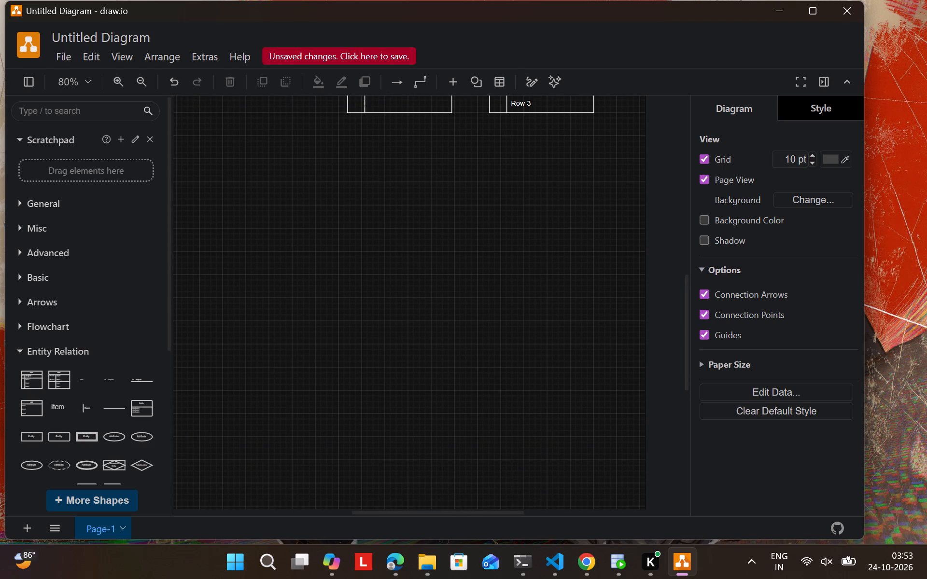
click(417, 105)
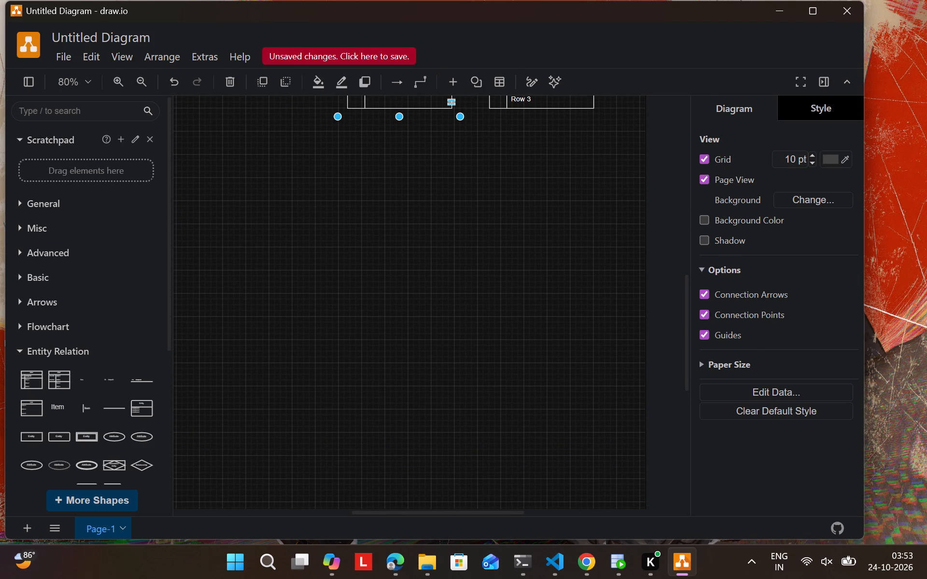
drag(417, 105, 417, 82)
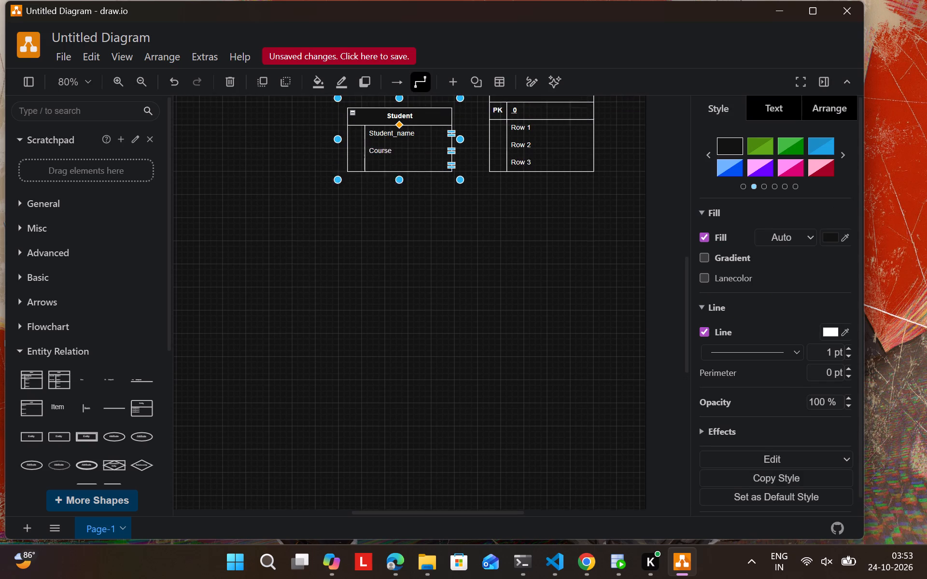
drag(417, 82, 416, 81)
drag(412, 159, 395, 106)
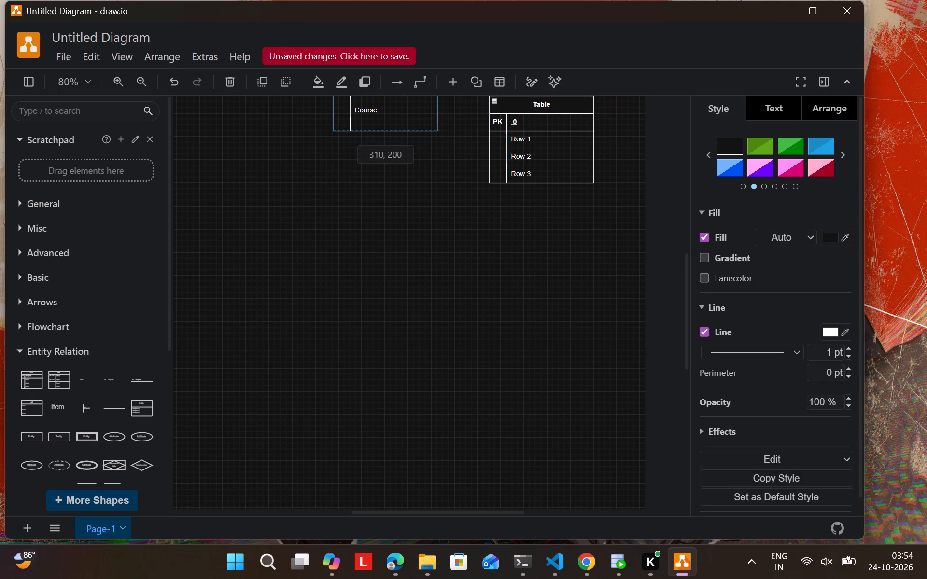
drag(554, 156, 518, 98)
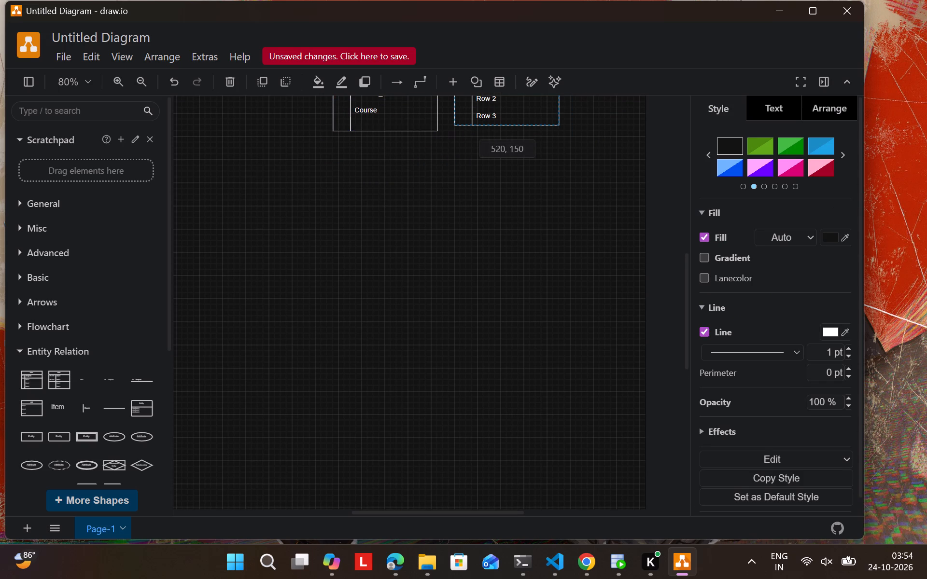
drag(518, 98, 516, 96)
Insert a new entity-relation table with a primary key row in the empty canvas area and title it Doctor.
scroll(461, 308, down, 1)
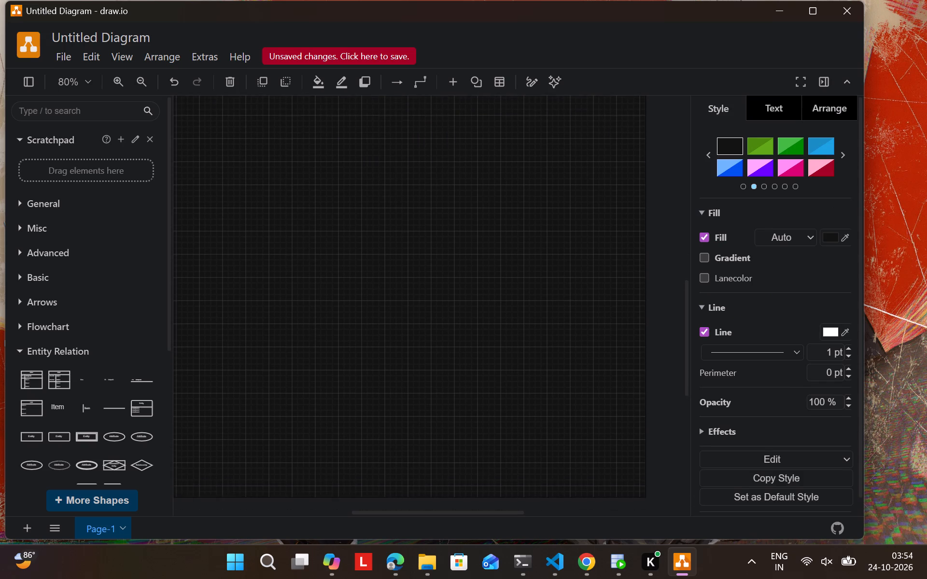
scroll(461, 308, down, 1)
click(21, 377)
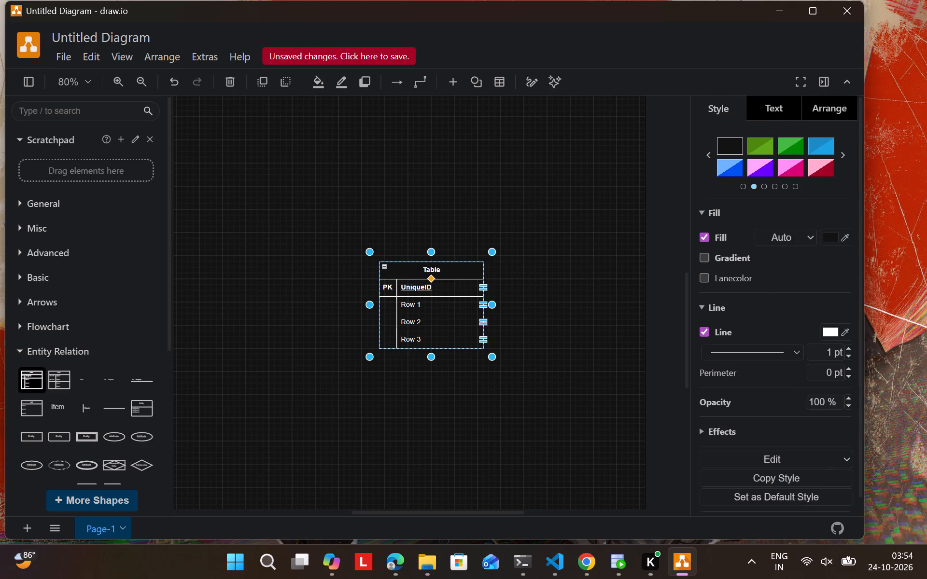
double_click(439, 270)
key(BackSpace)
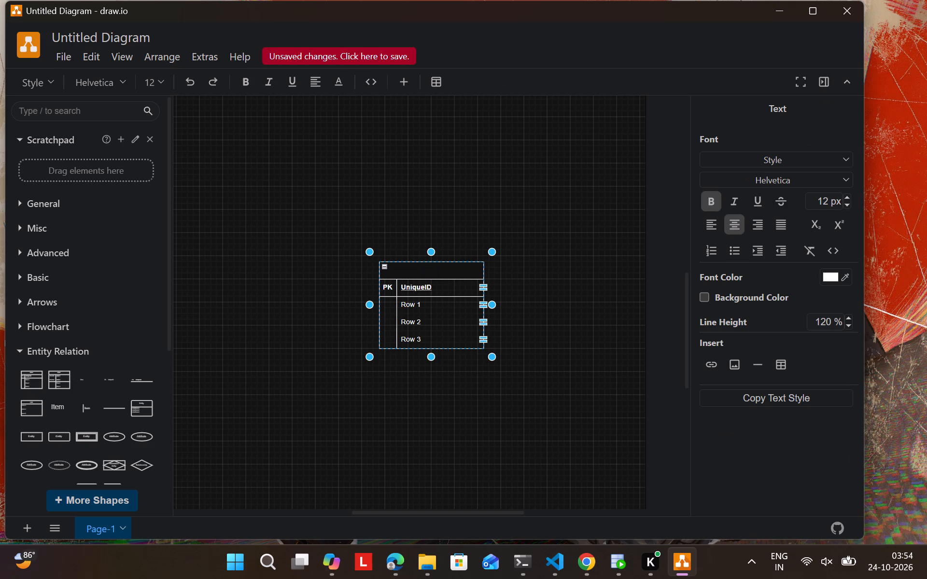
text(Doctor)
Rename the Doctor table's primary key field from UniqueID as Doctor_id.
double_click(420, 289)
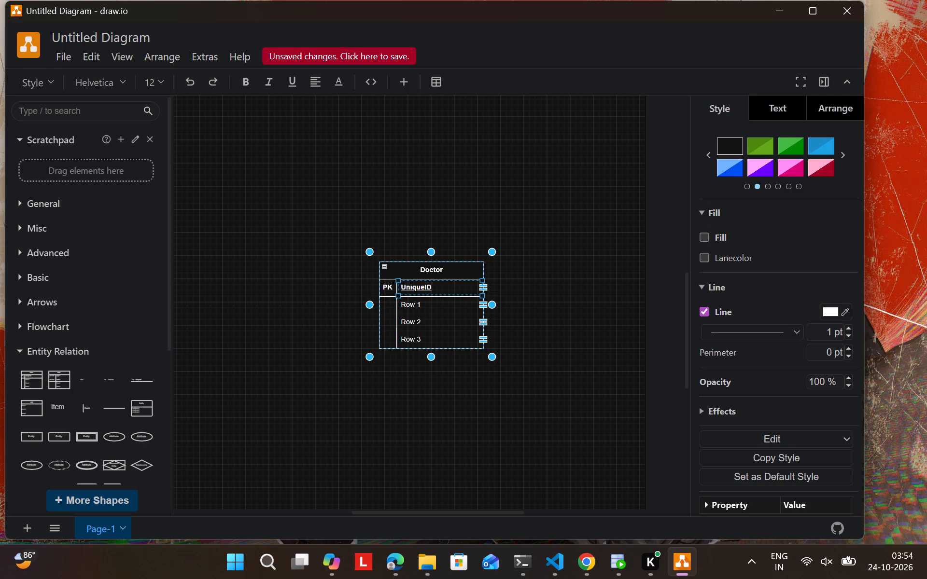
key(BackSpace)
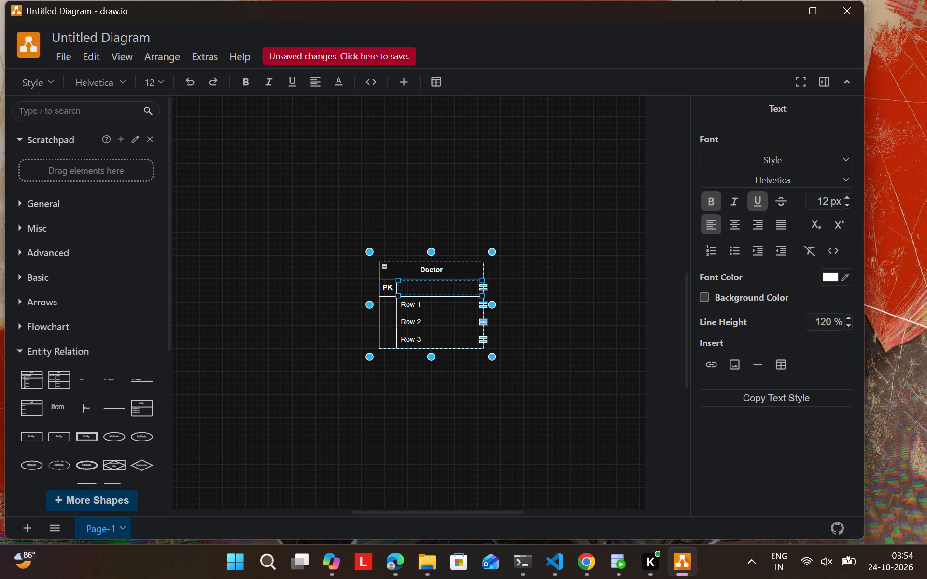
text(Doctoe)
key(BackSpace)
key(e)
key(BackSpace)
text(r_id)
Rename the Doctor table's Row 1 as Doctor_name and Row 2 as Specialization.
double_click(413, 306)
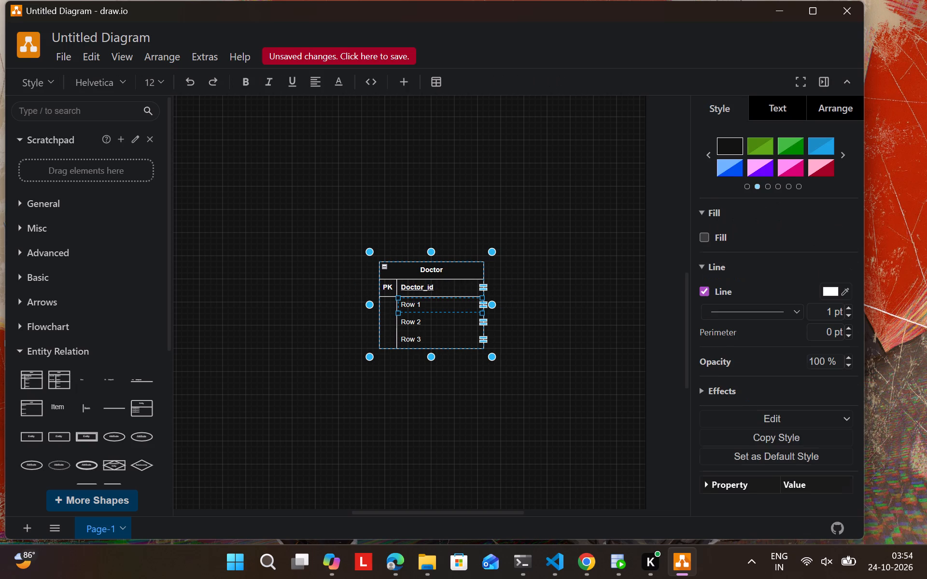
key(BackSpace)
text(Doctor)
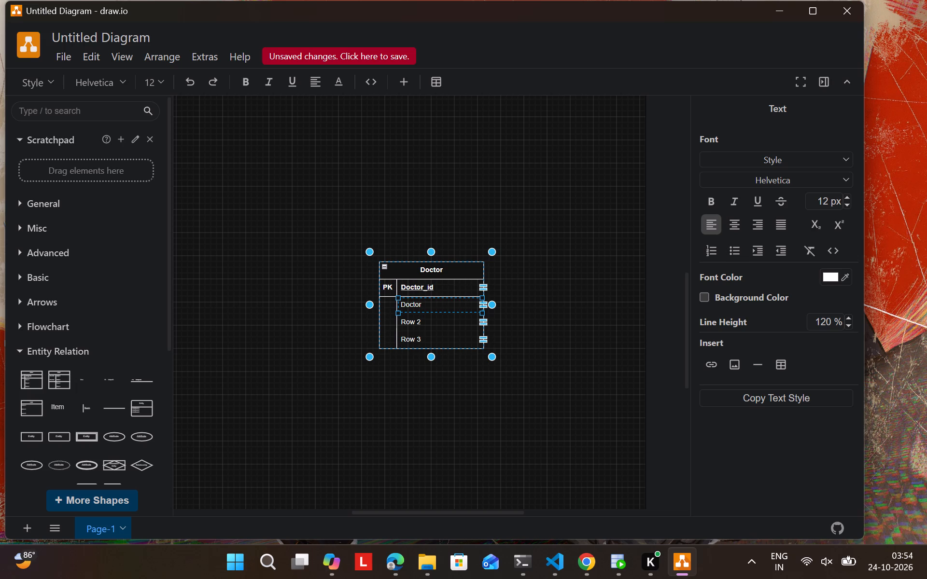
text(_name)
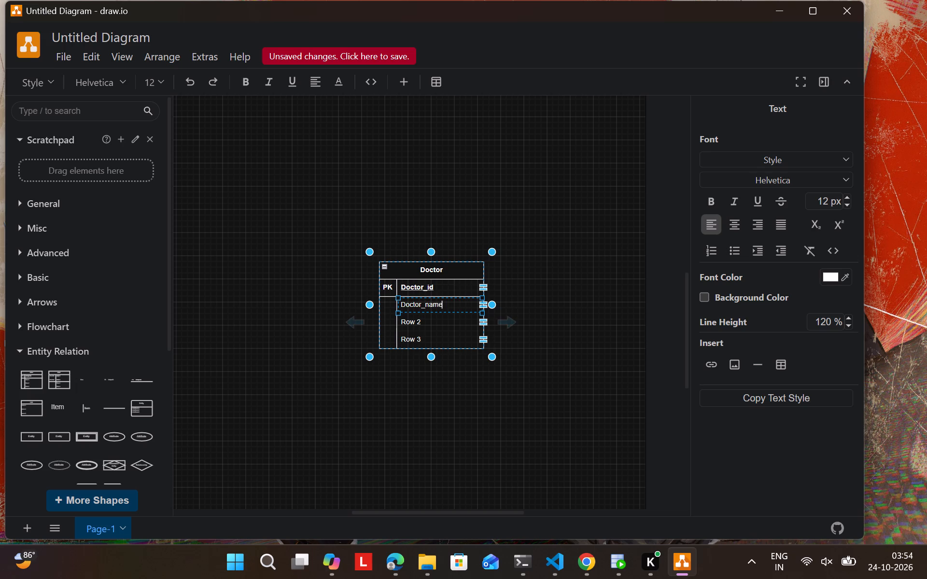
double_click(425, 321)
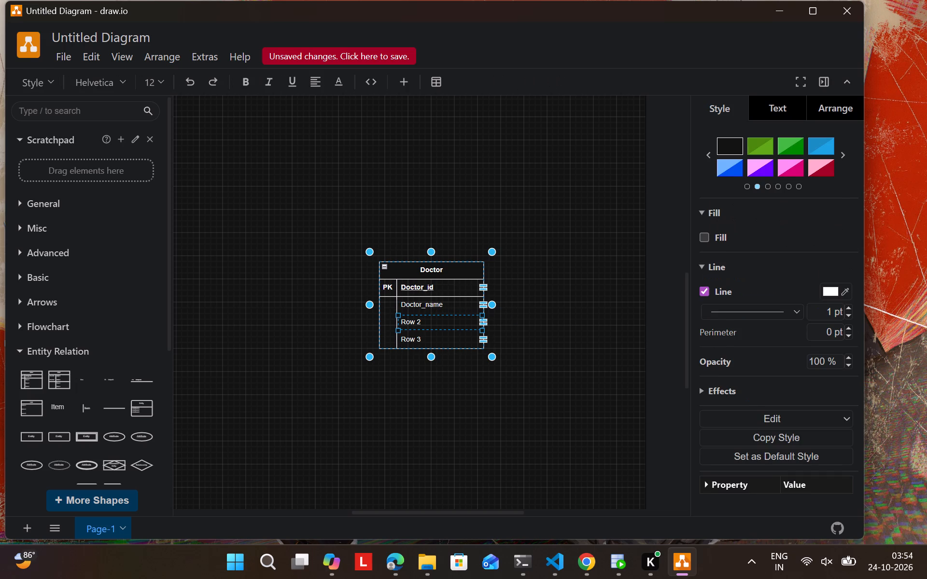
key(BackSpace)
text(Specialization)
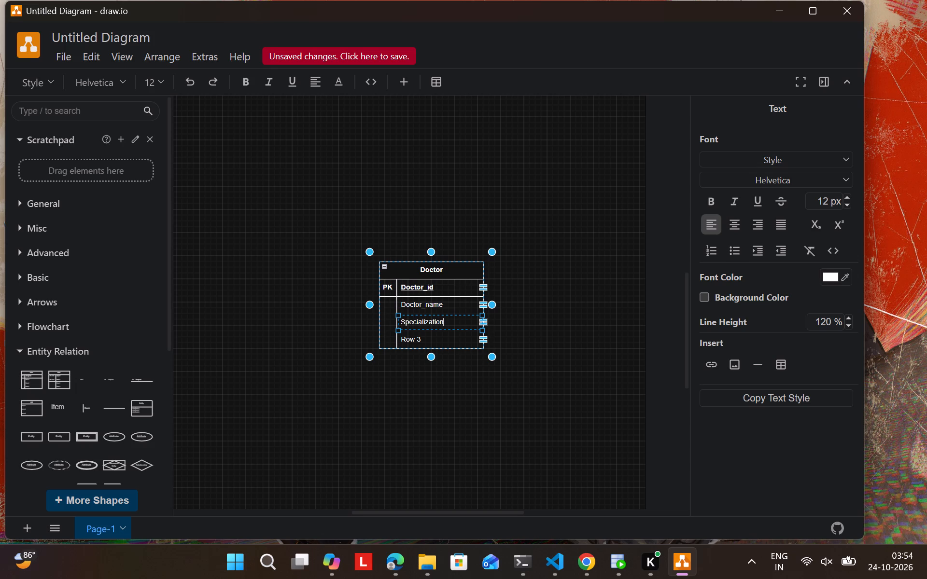
Clear the Row 3 text in the Doctor table.
click(438, 337)
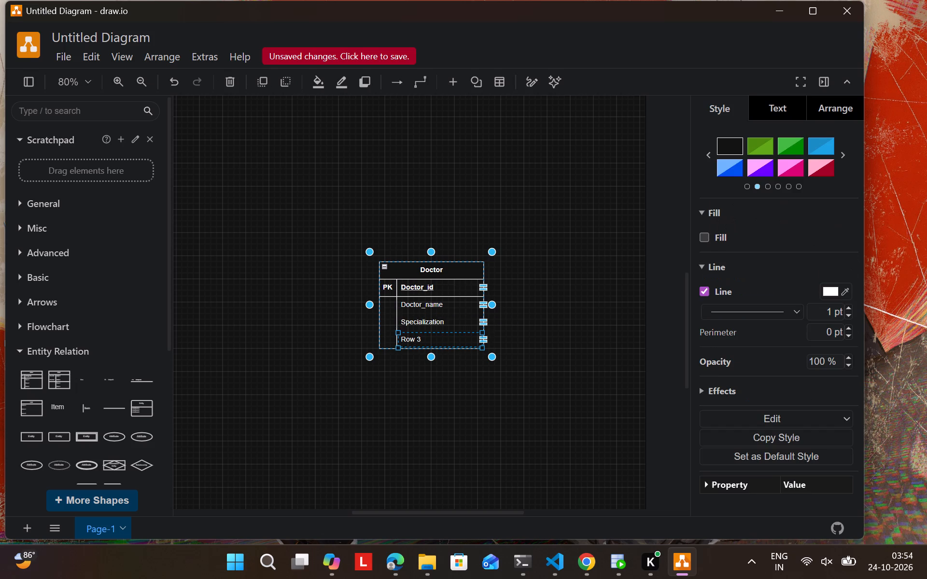
key(BackSpace)
key(Delete)
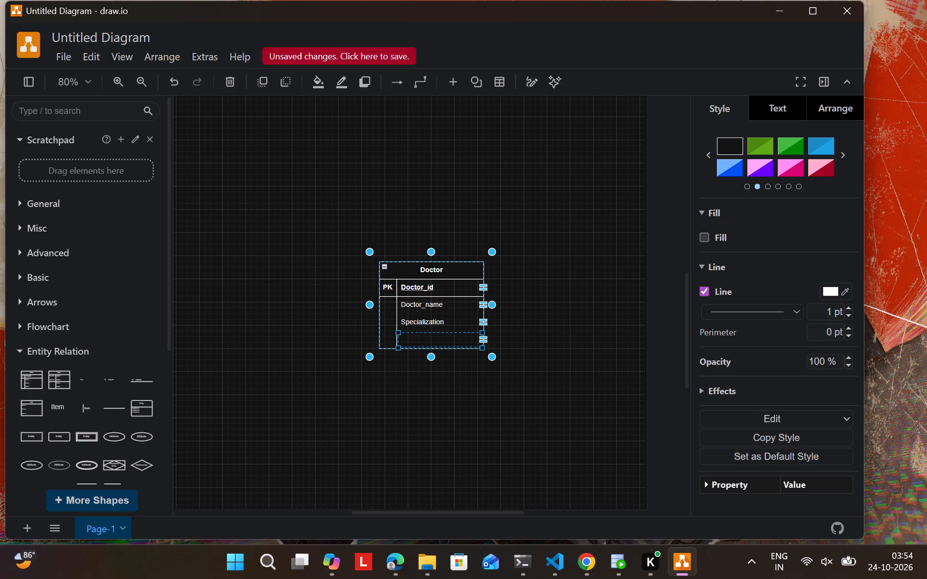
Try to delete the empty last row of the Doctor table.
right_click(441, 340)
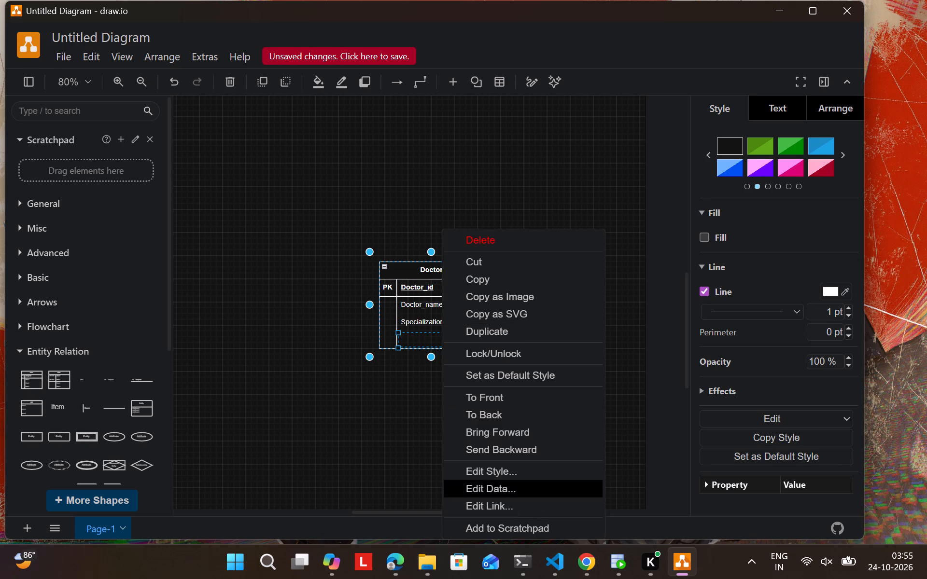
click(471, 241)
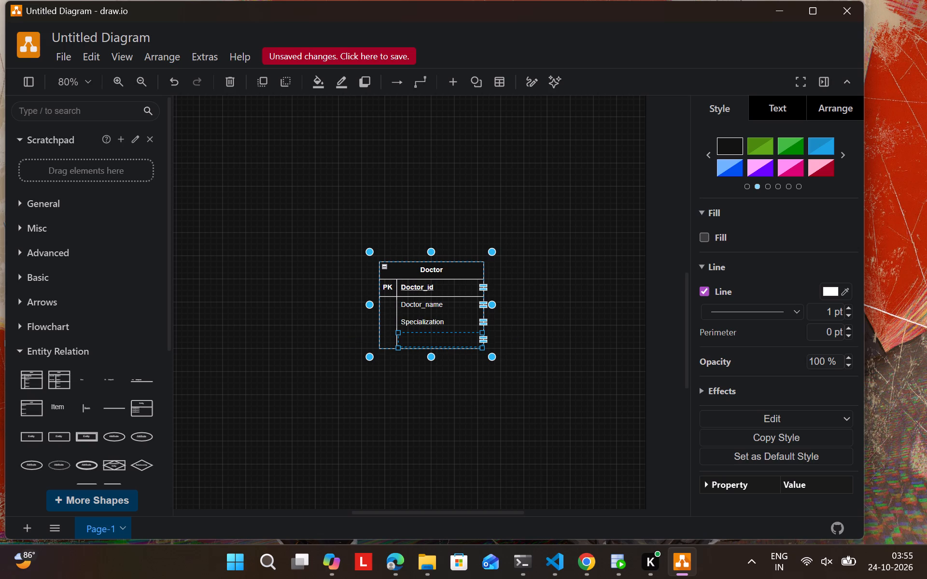
Slightly reduce the height of the Doctor table's empty last row.
drag(449, 347, 443, 328)
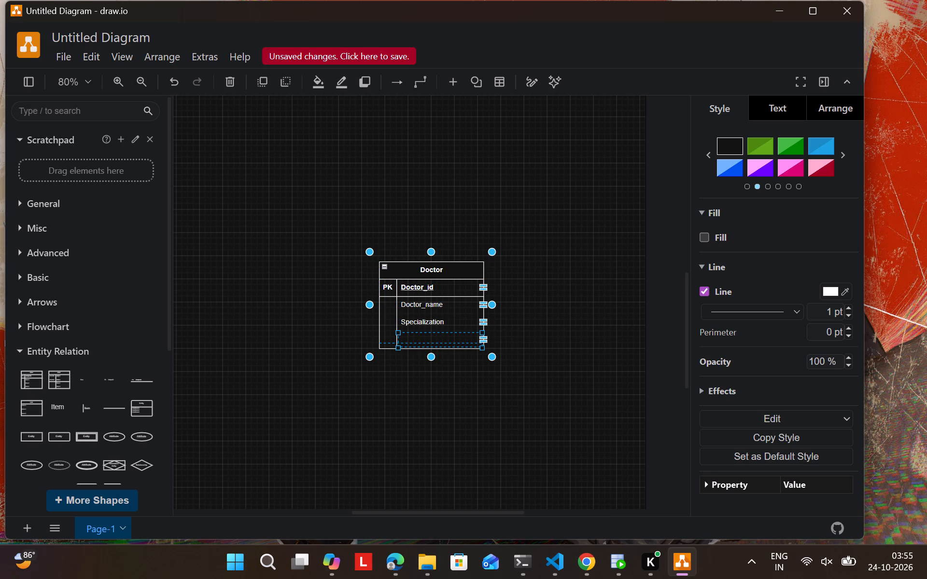
drag(443, 328, 443, 328)
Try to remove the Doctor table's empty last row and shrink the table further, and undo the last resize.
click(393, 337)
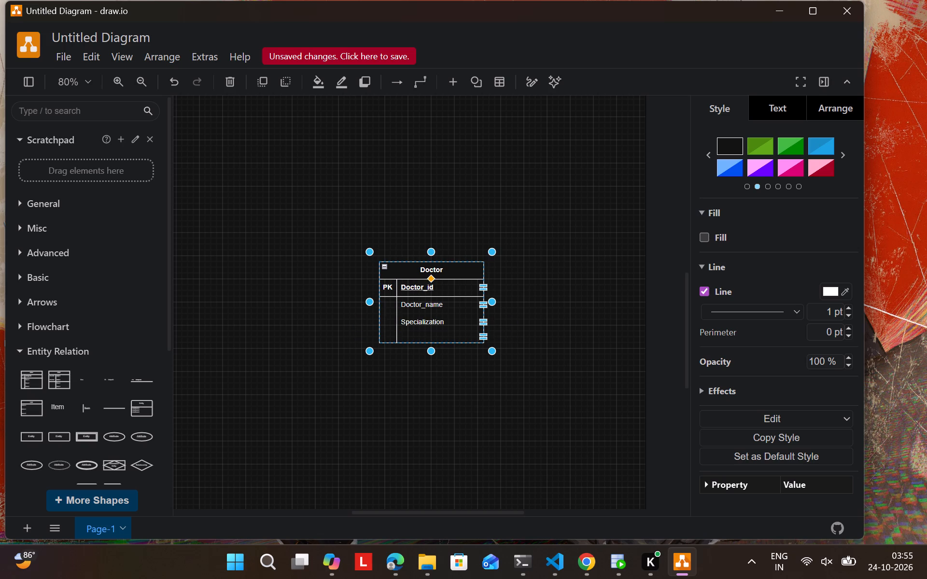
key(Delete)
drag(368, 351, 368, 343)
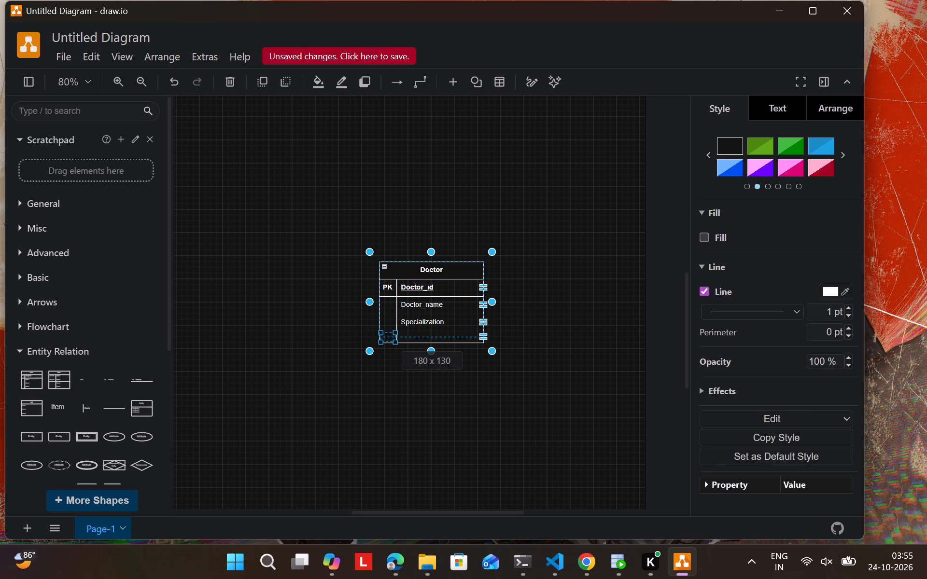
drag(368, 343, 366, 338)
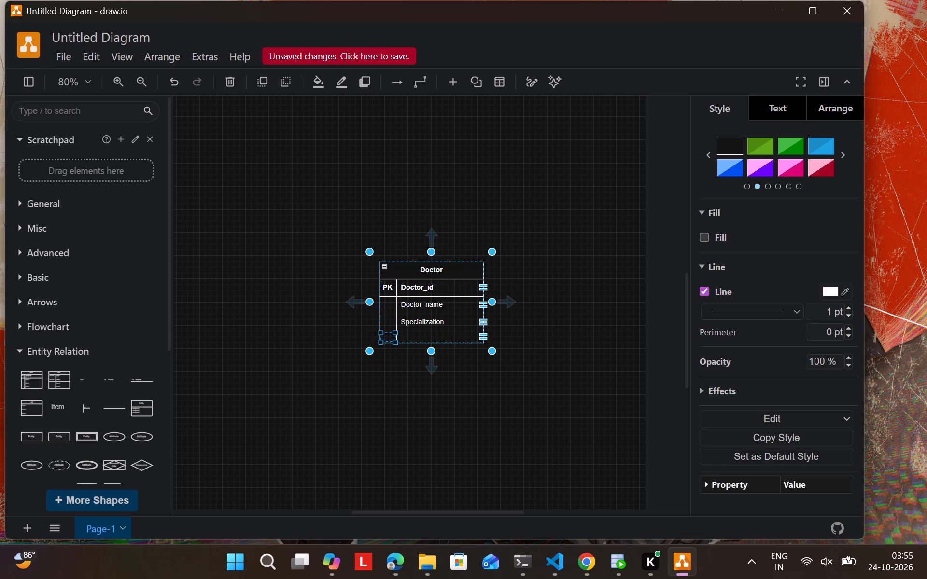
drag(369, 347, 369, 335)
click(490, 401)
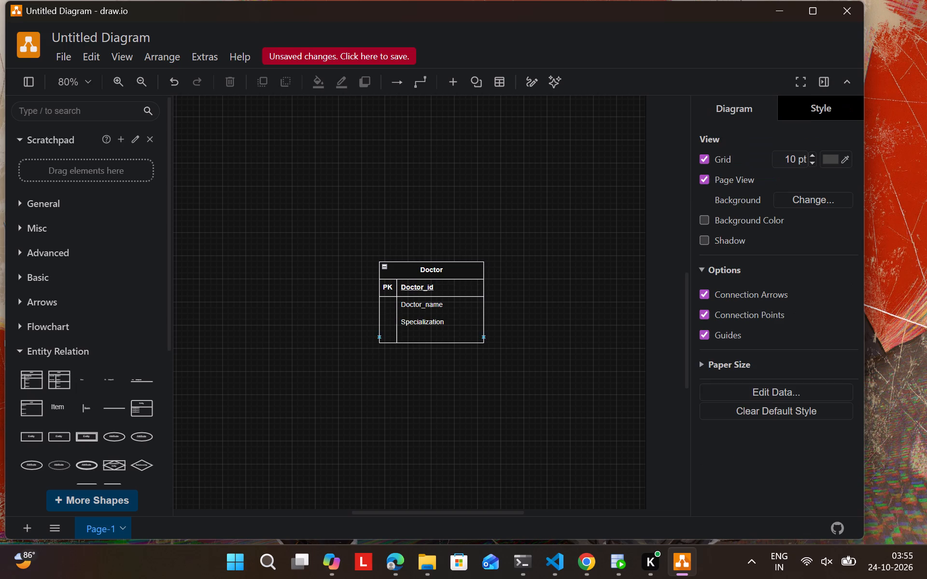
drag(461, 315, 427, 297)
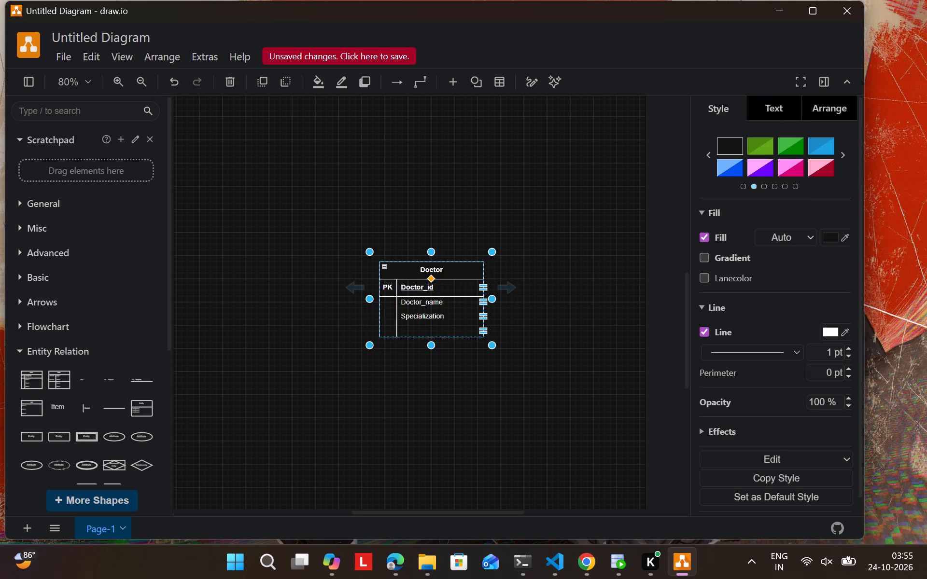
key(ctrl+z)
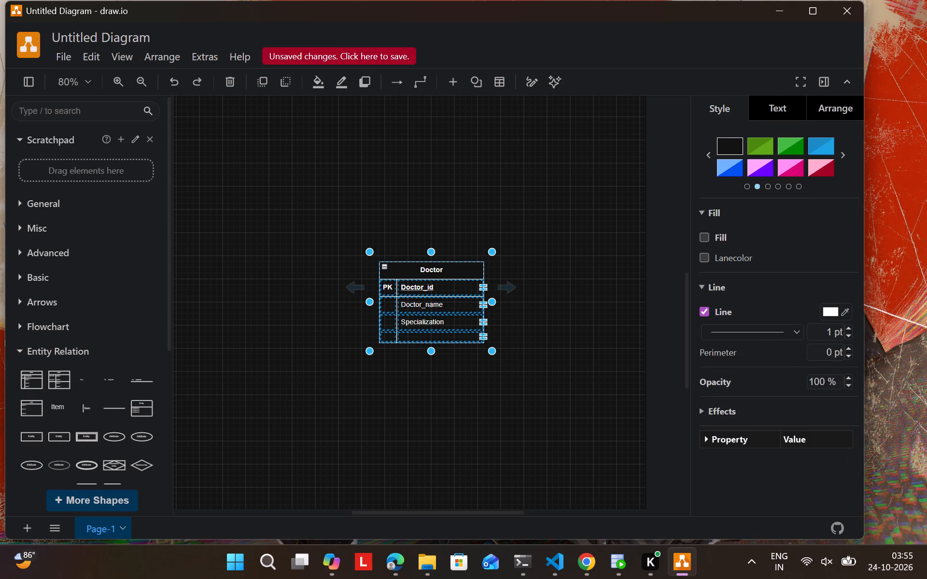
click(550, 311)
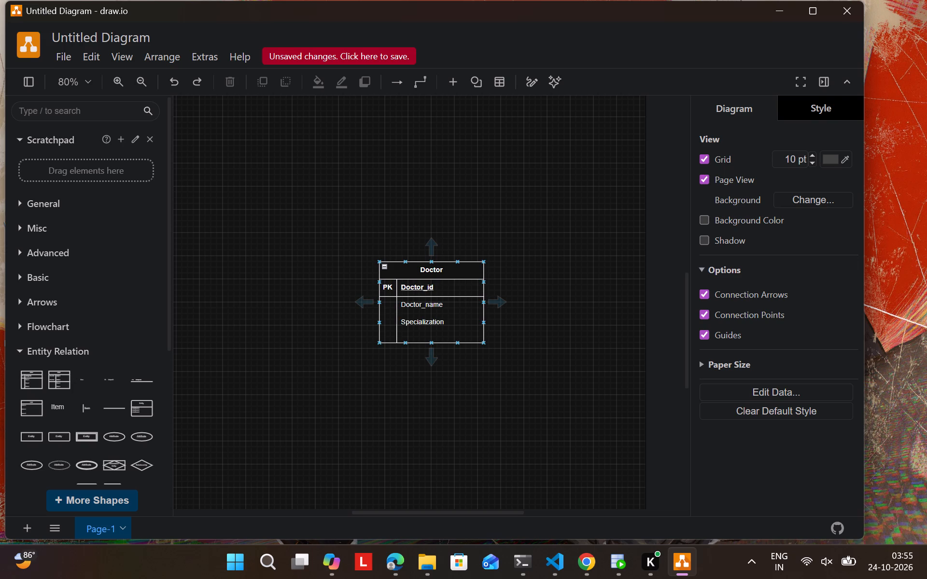
Move the Doctor table to the upper-left area of the canvas.
drag(475, 273, 303, 329)
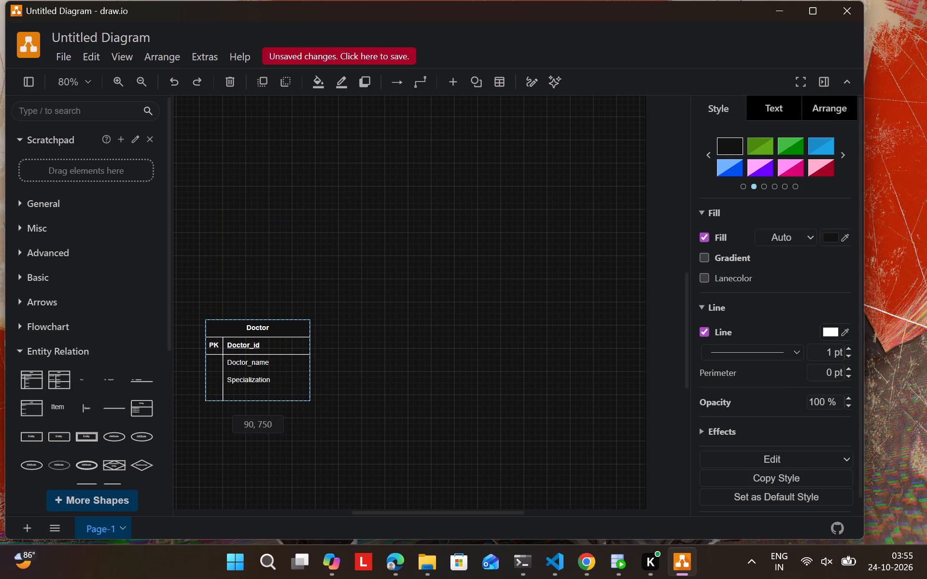
drag(303, 329, 282, 159)
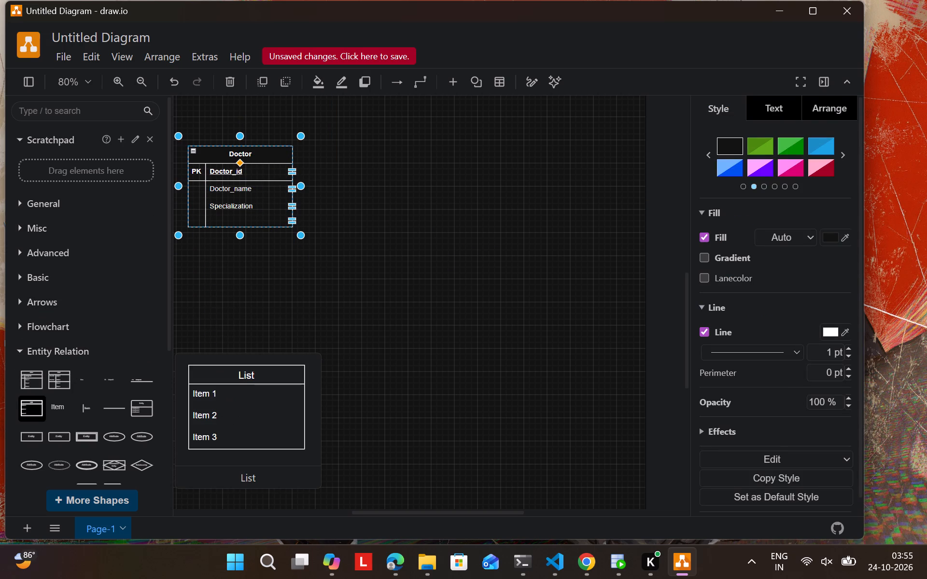
Insert a new entity-relation table with a primary key row below the Doctor table, at about 80, 780, and title it patient.
click(31, 379)
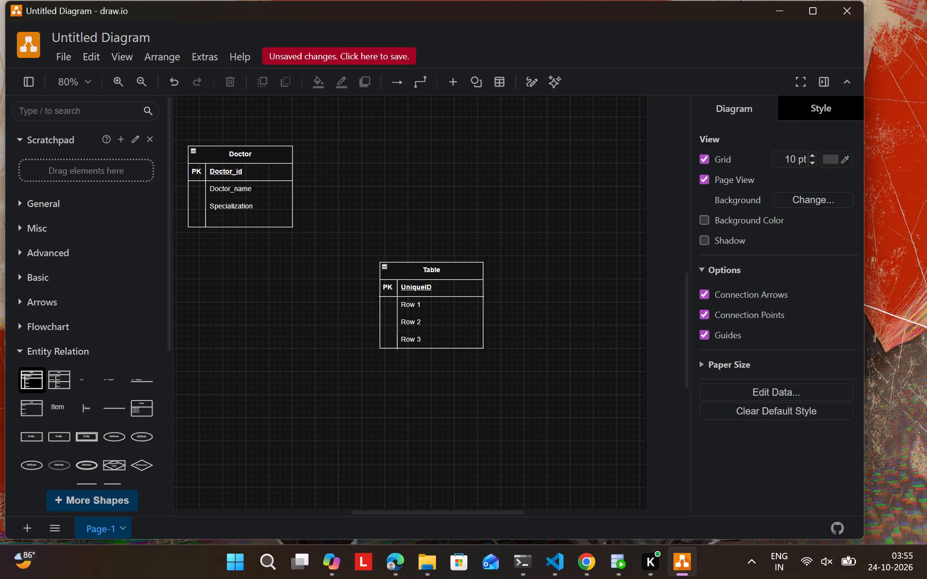
drag(460, 269, 320, 358)
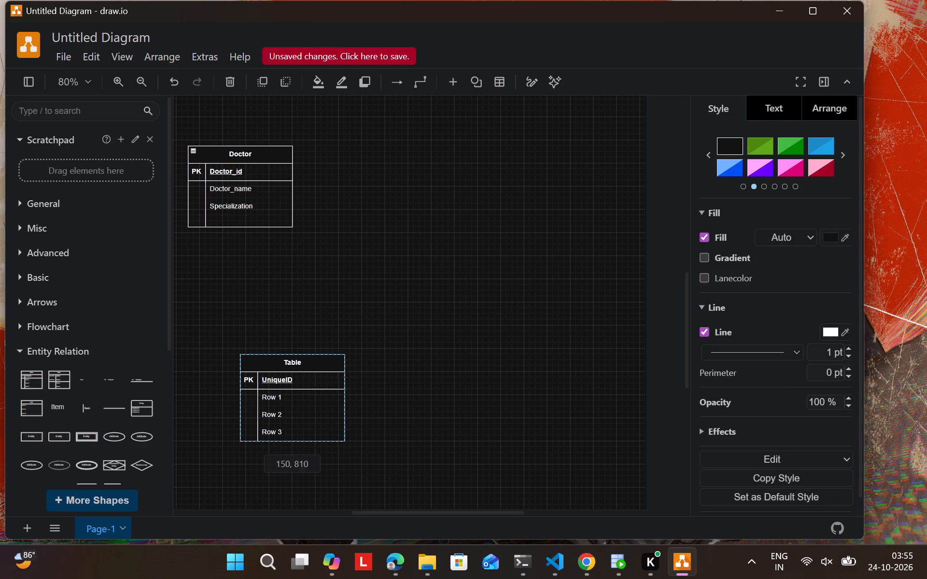
drag(320, 358, 279, 346)
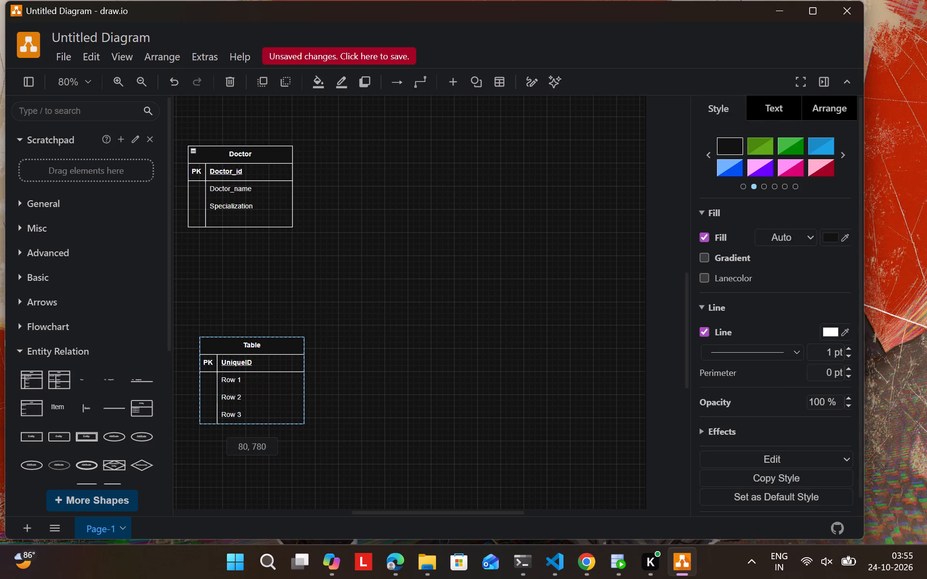
drag(279, 346, 280, 346)
double_click(253, 346)
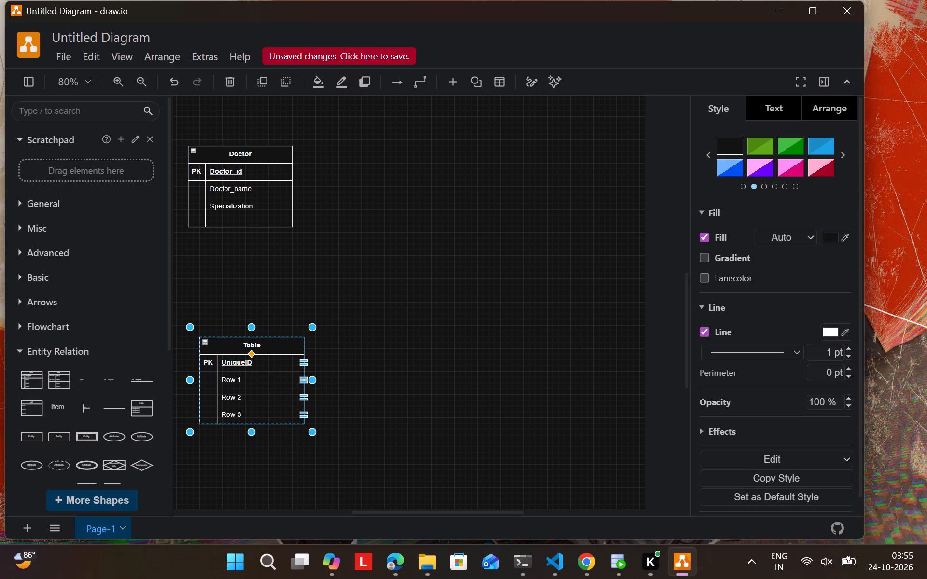
key(BackSpace)
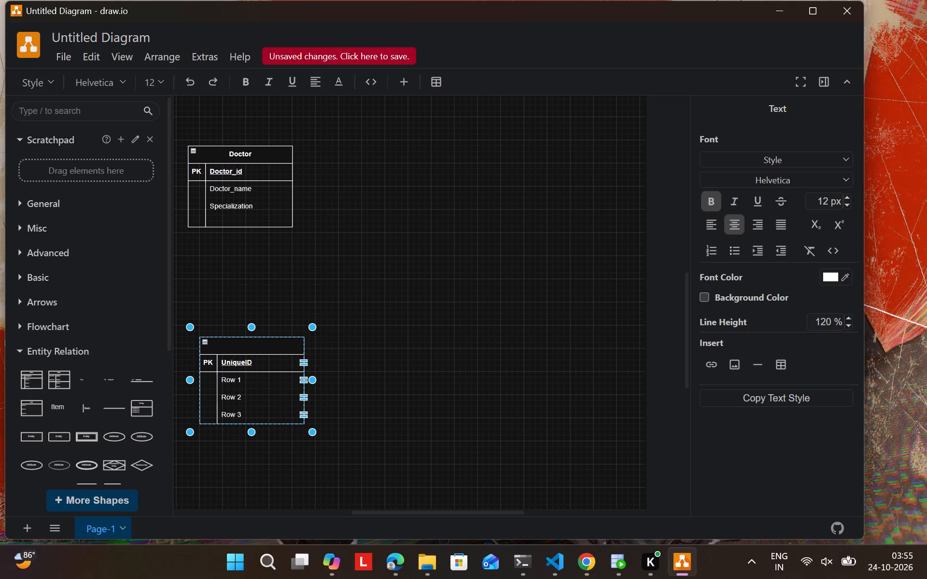
text(patient)
Rename the patient table's primary key field as patient_id.
double_click(242, 366)
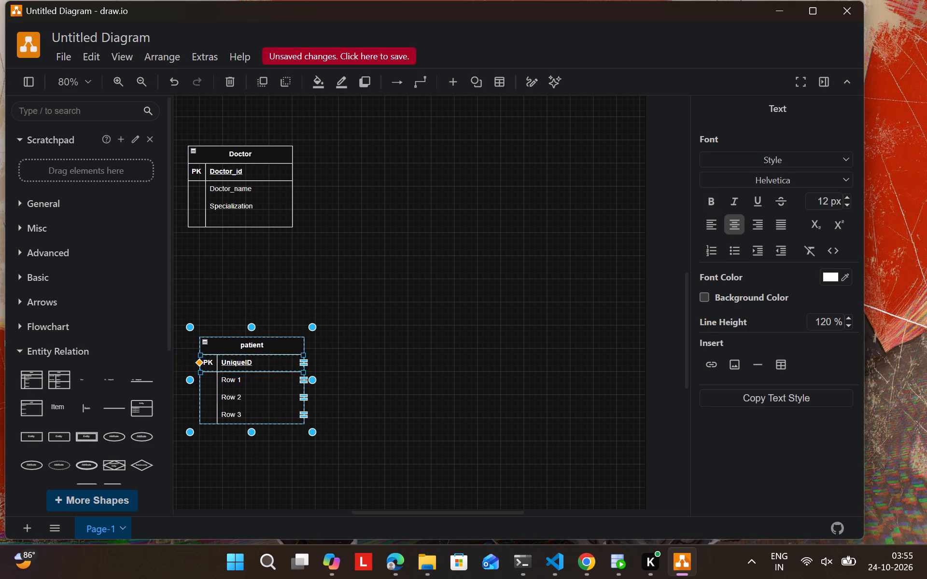
key(BackSpace)
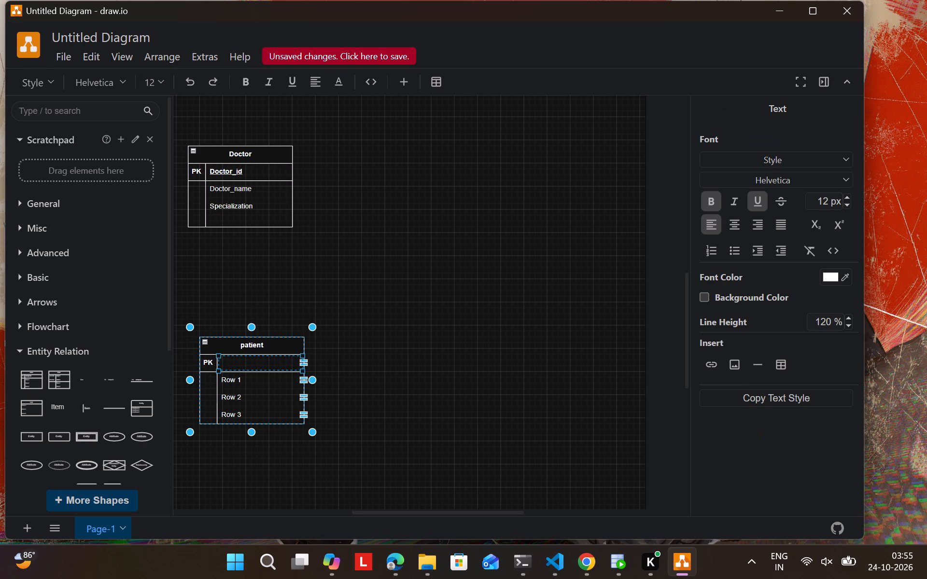
text(patient)
text(_id)
Rename the patient table's Row 1 as patient_name and Row 2 as patient_age.
double_click(239, 379)
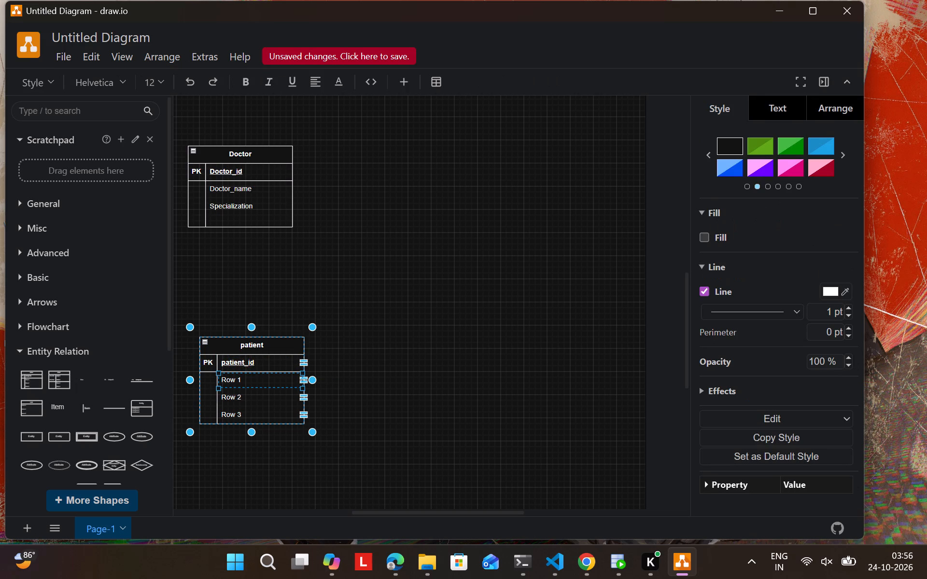
key(BackSpace)
text(patient)
key(shift+underscore)
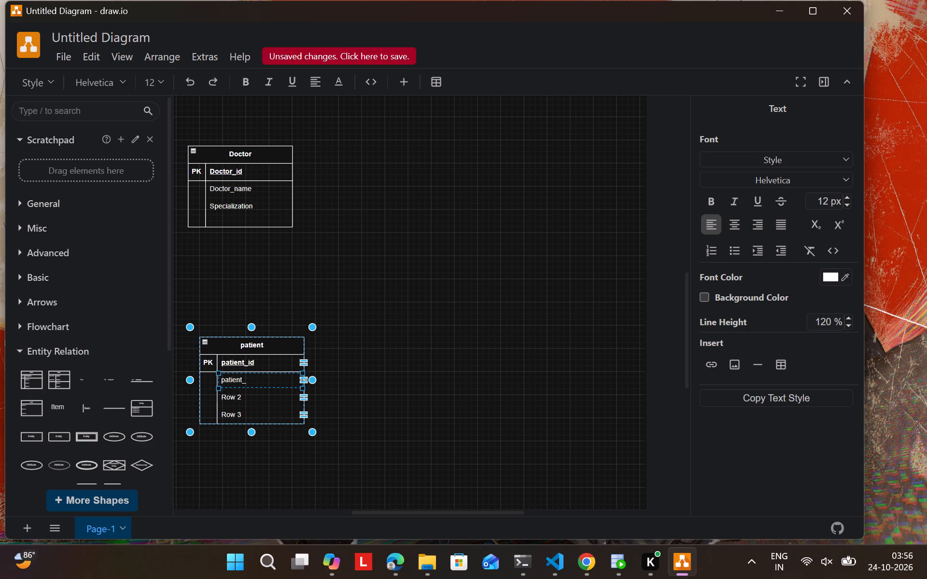
text(name)
double_click(237, 394)
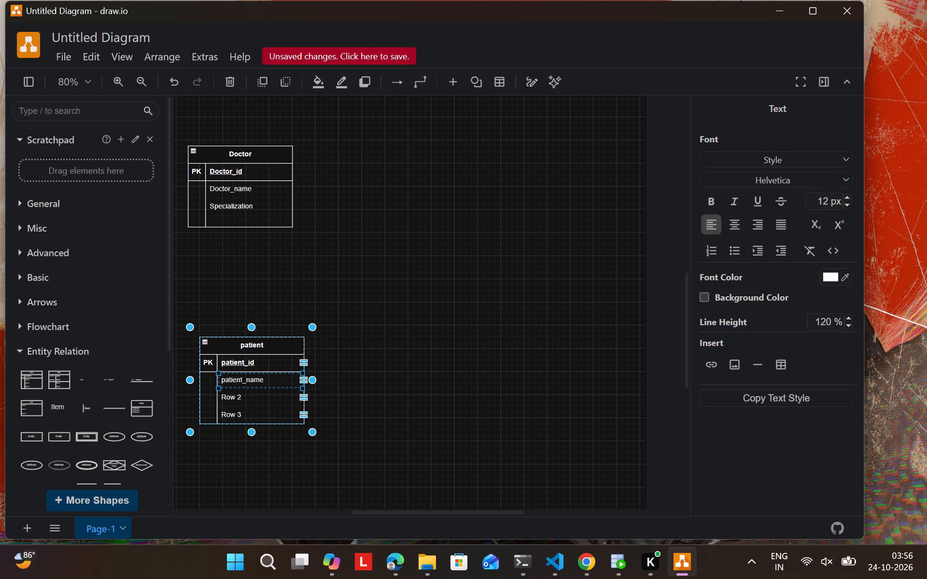
key(BackSpace)
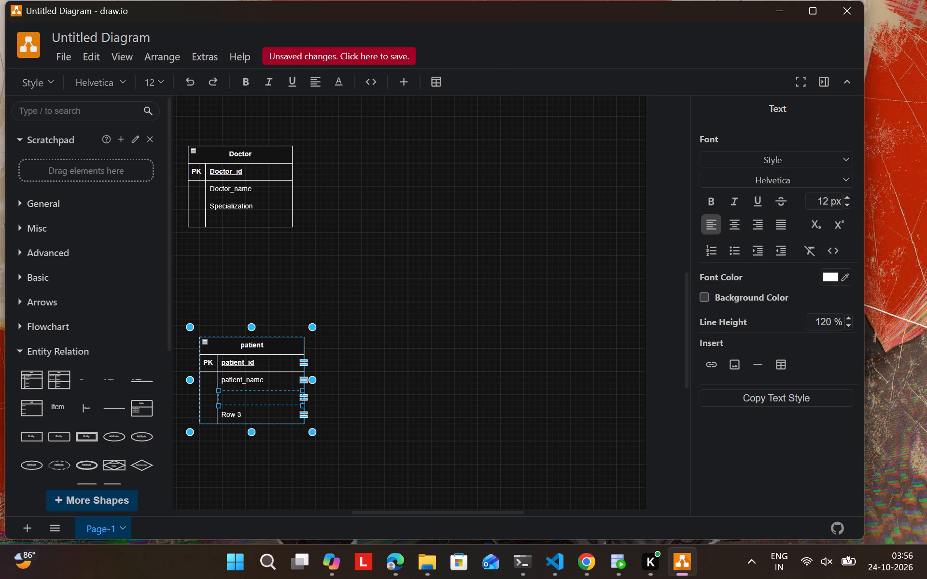
text(patient)
text(_age)
click(379, 411)
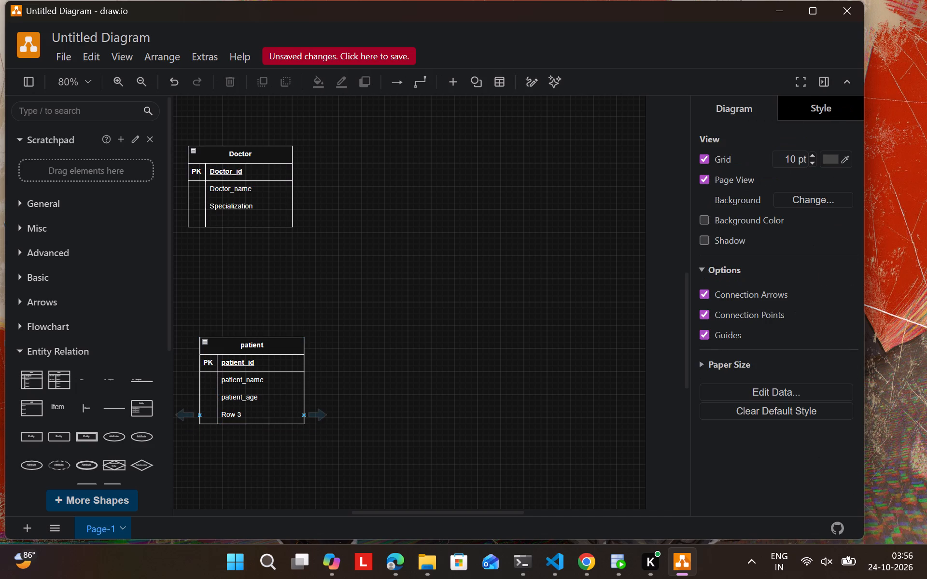
Clear the Row 3 text in the patient table.
click(263, 415)
double_click(263, 415)
key(BackSpace)
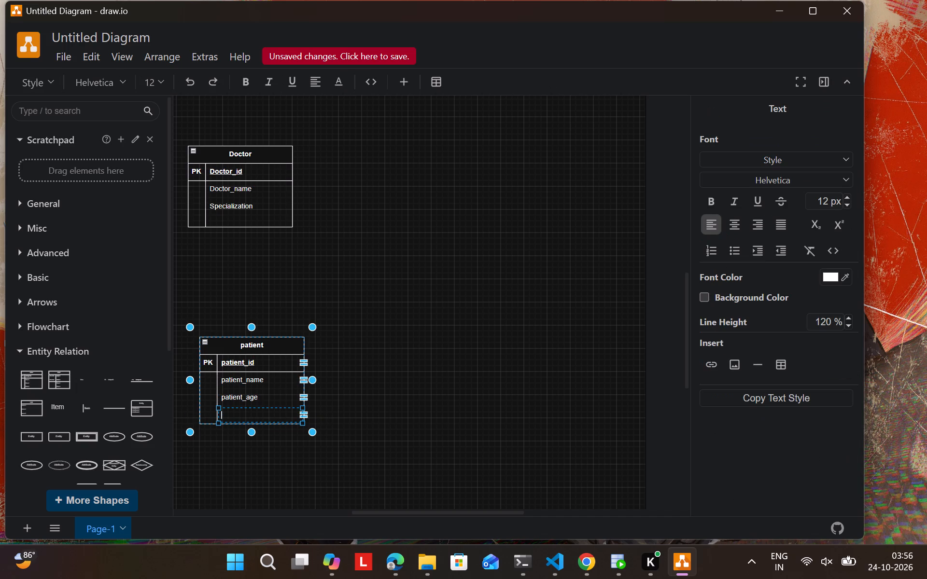
click(418, 418)
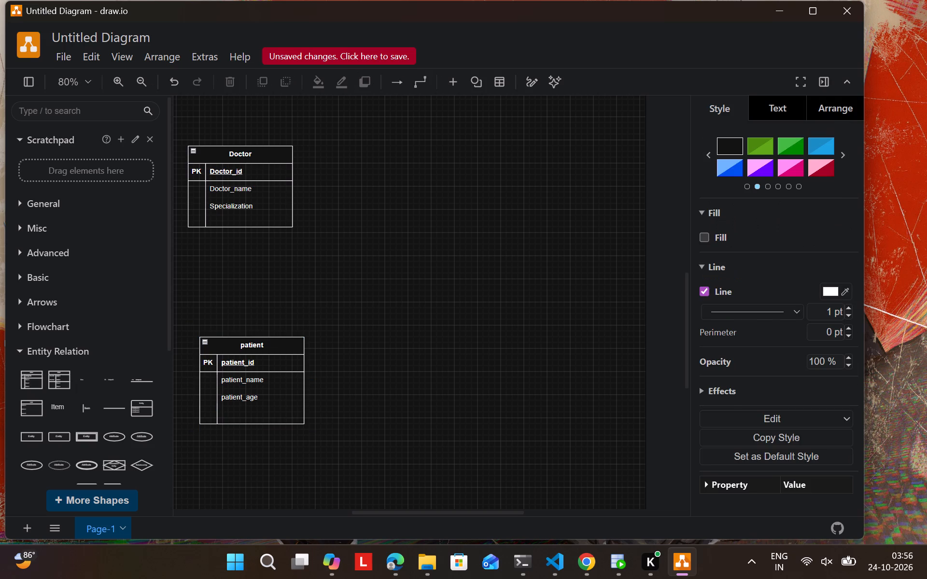
click(462, 338)
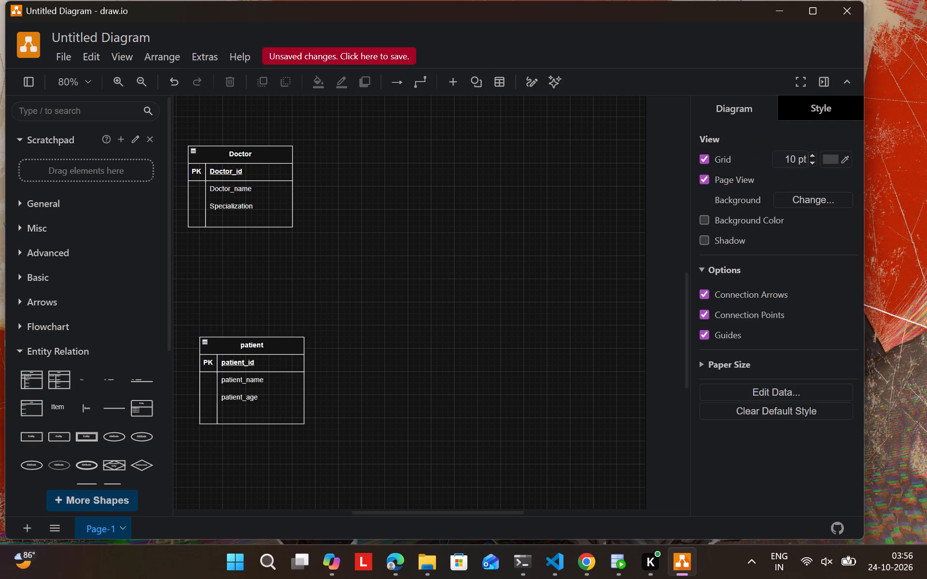
Insert an entity-relation table with a primary key row to the right of the Doctor and patient tables, and clear its title.
click(24, 382)
drag(447, 271, 498, 275)
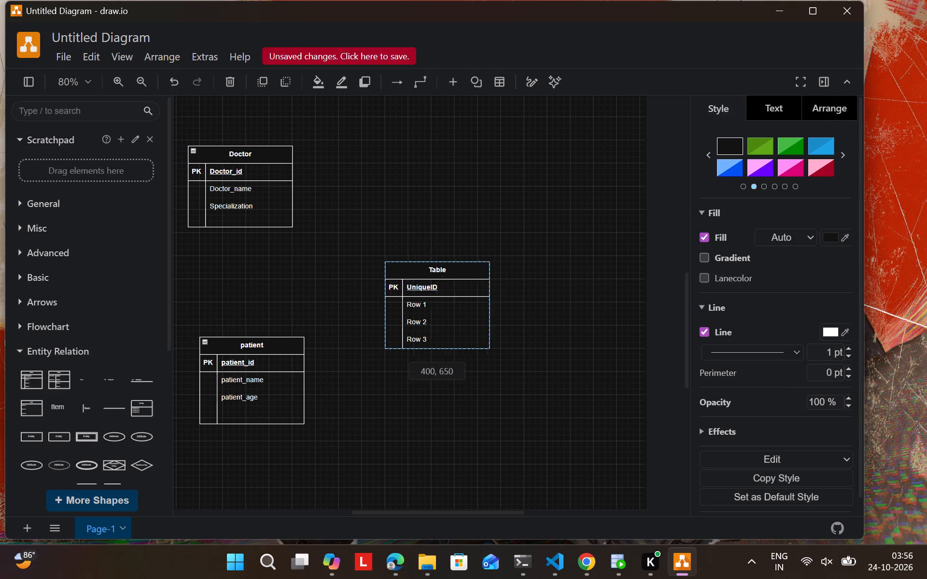
drag(498, 275, 588, 287)
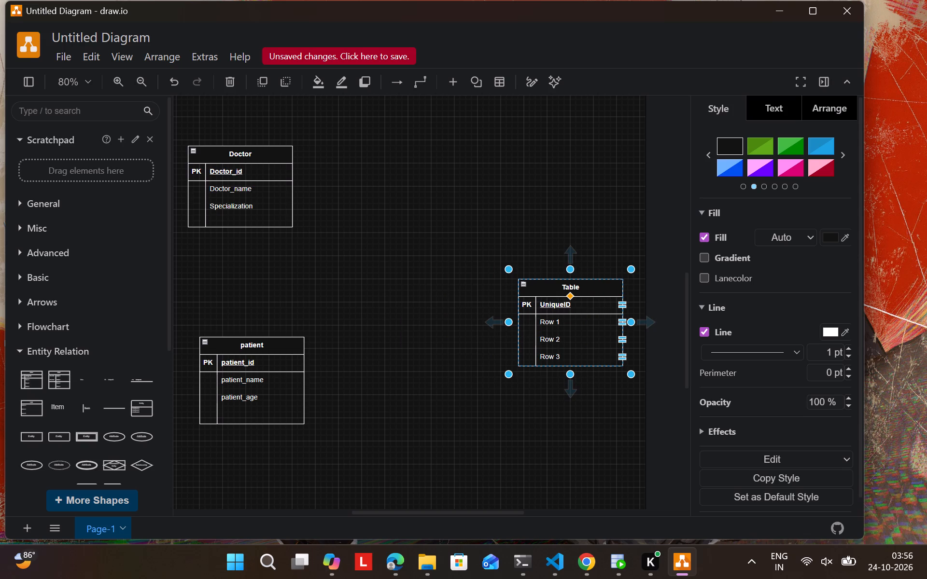
double_click(576, 287)
key(BackSpace)
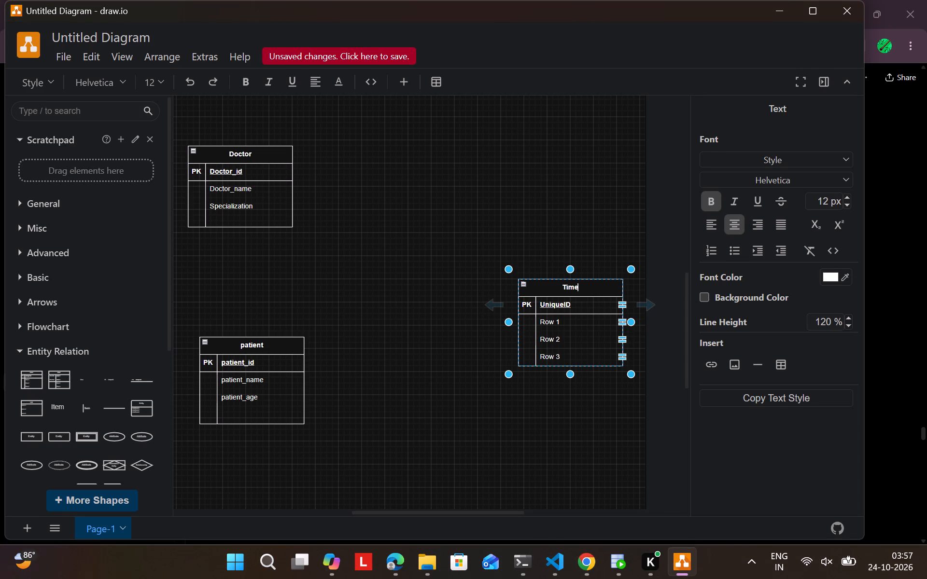
double_click(556, 304)
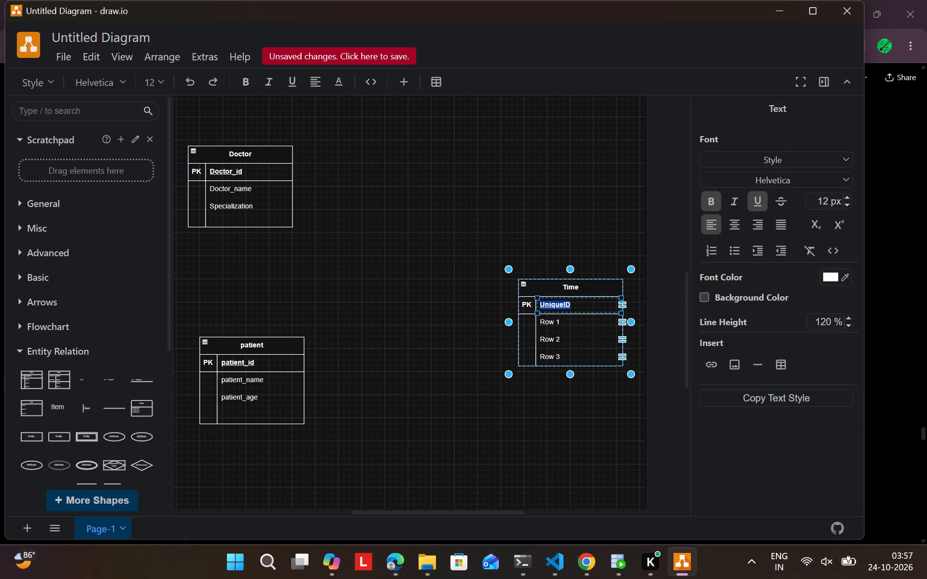
key(BackSpace)
text(Tiem)
text(_id)
Rename the Time table's Row 1 as Quarter and clear the Row 2 and Row 3 texts.
double_click(552, 323)
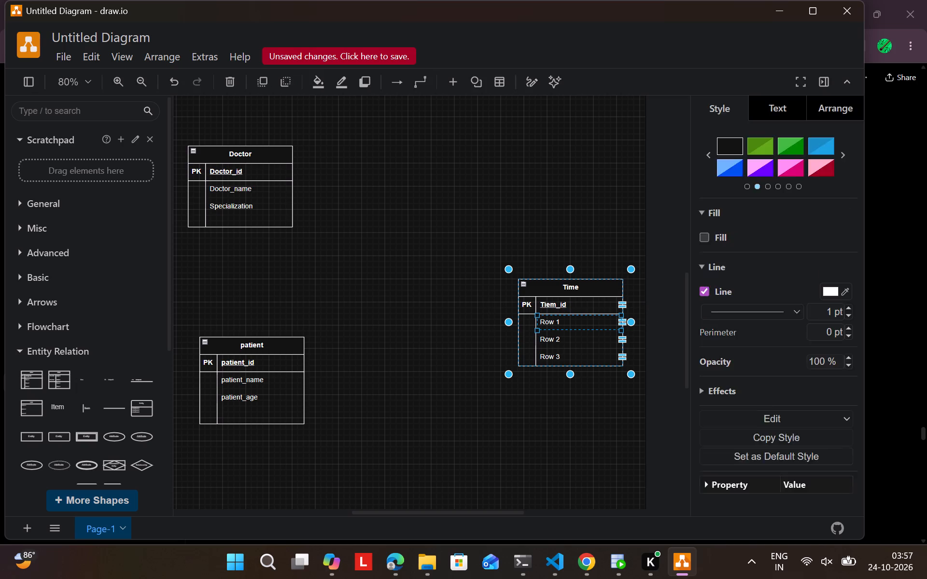
key(BackSpace)
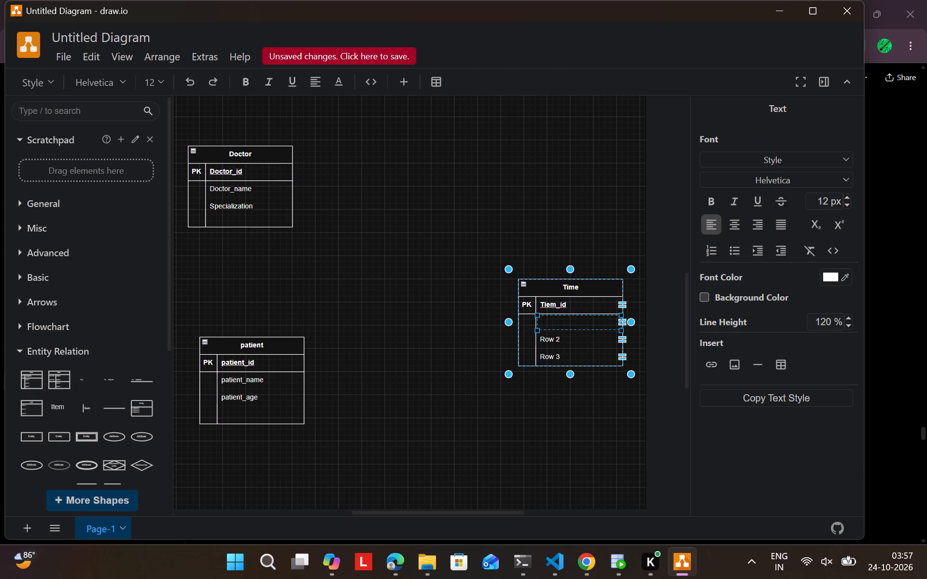
text(Quarter)
double_click(558, 338)
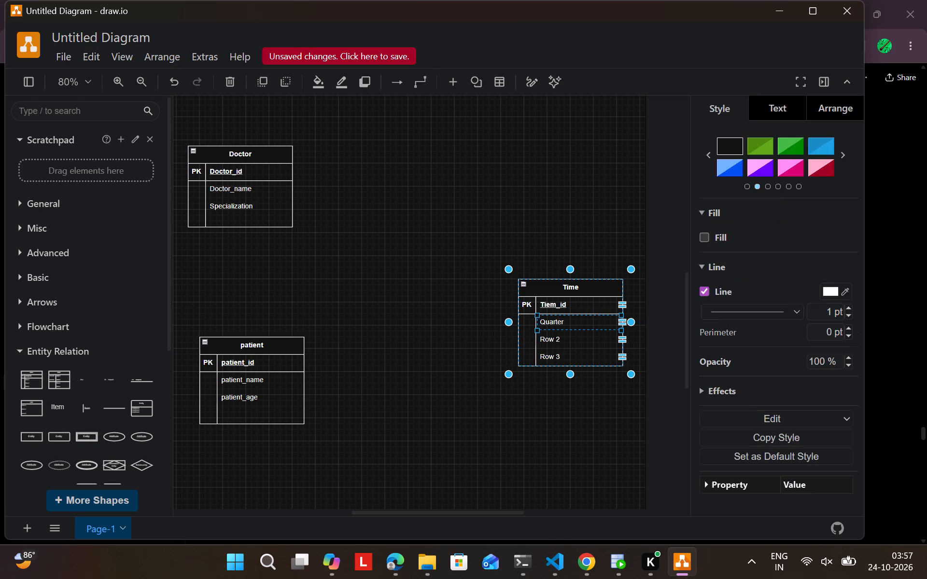
key(BackSpace)
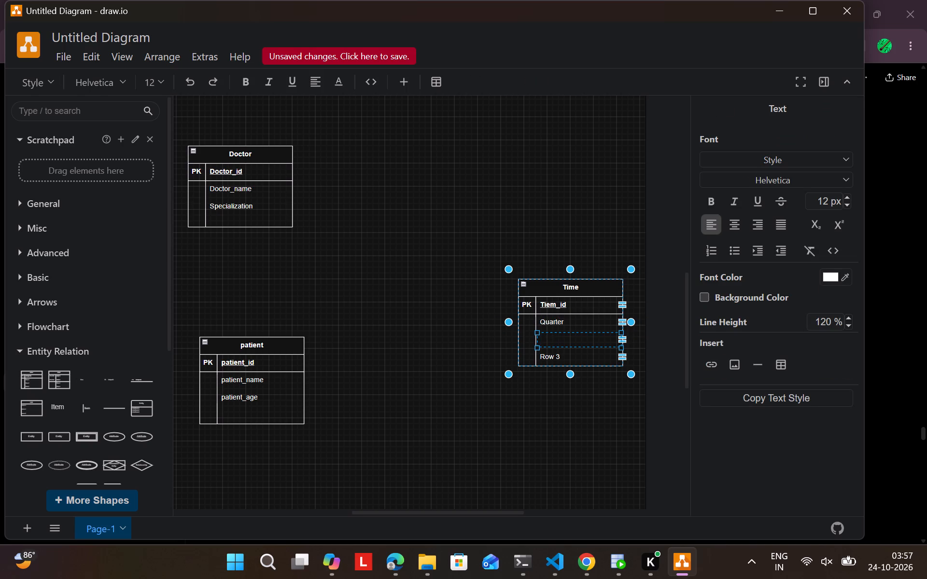
double_click(559, 357)
key(BackSpace)
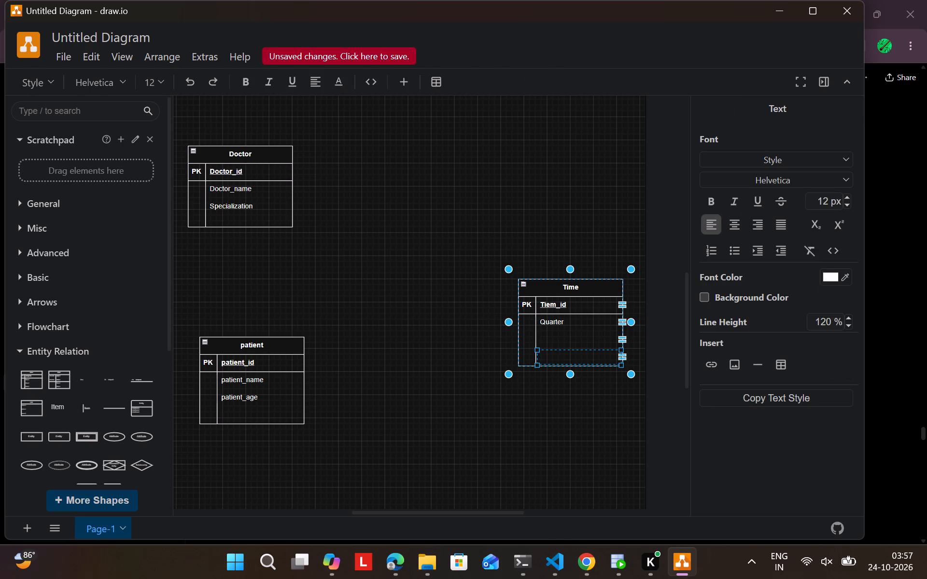
click(473, 381)
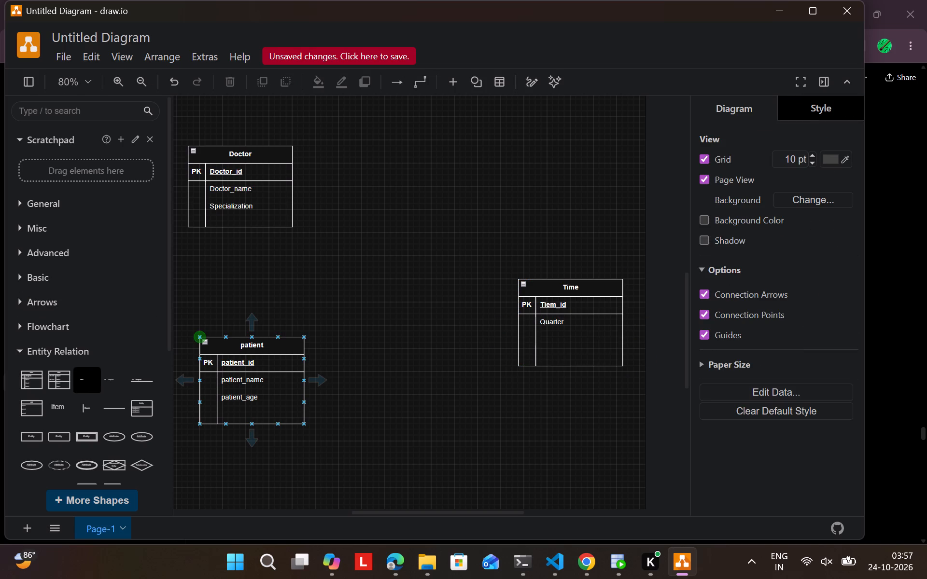
Insert an entity-relation table with PK,FK1 and PK,FK2 rows in the middle, between the Doctor, patient and Time tables.
click(53, 376)
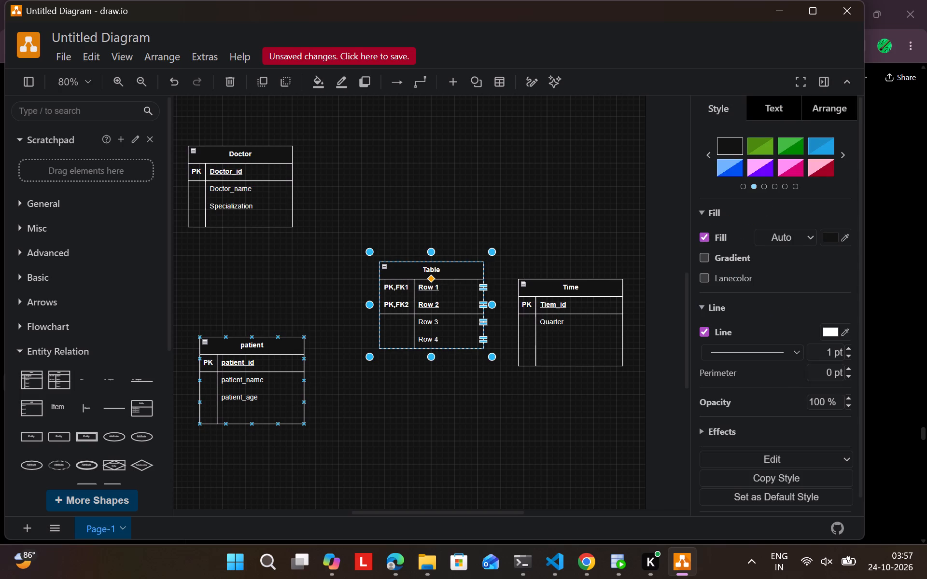
drag(447, 266, 437, 237)
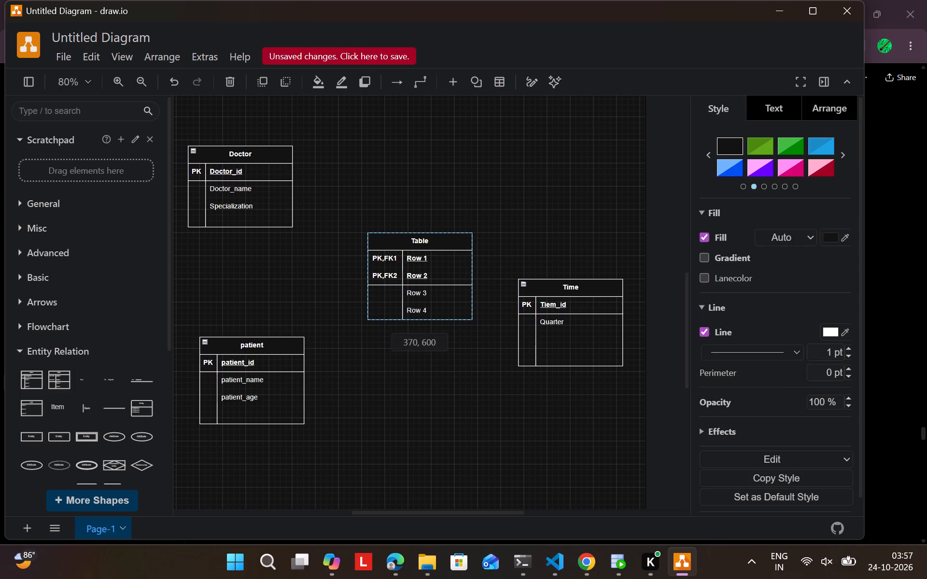
drag(437, 237, 435, 240)
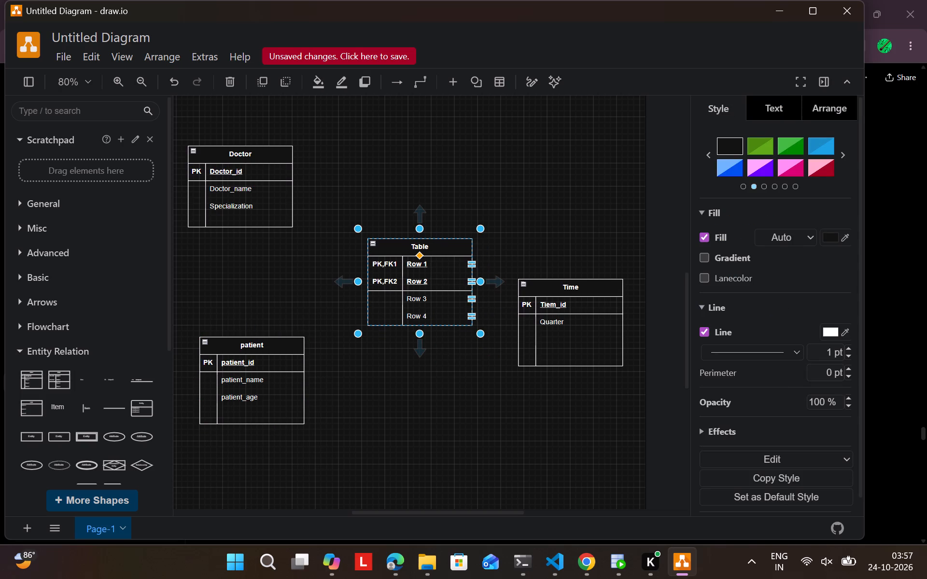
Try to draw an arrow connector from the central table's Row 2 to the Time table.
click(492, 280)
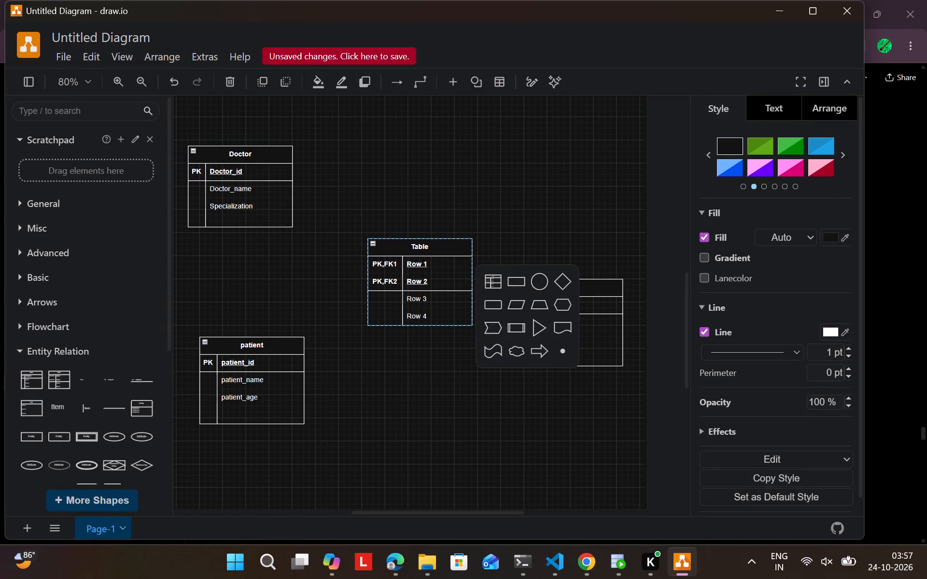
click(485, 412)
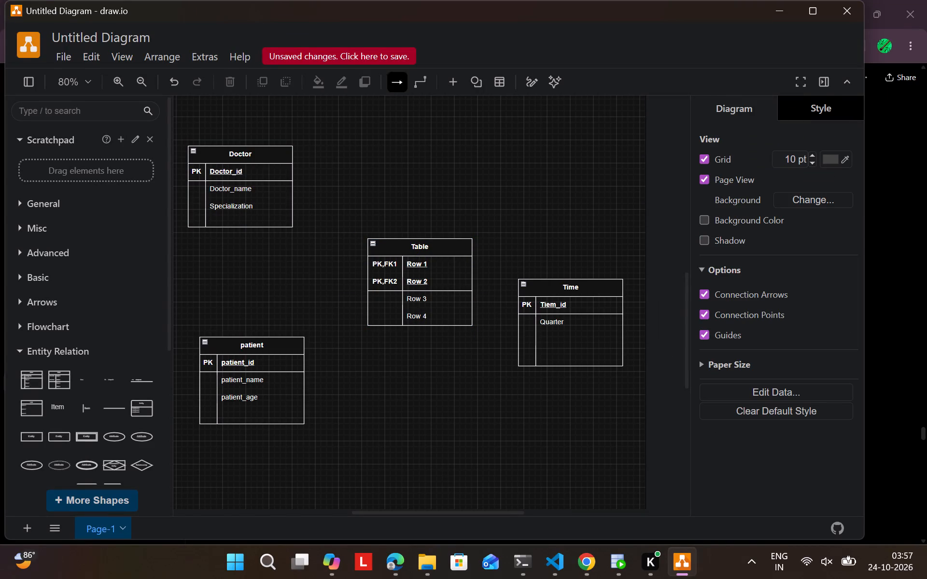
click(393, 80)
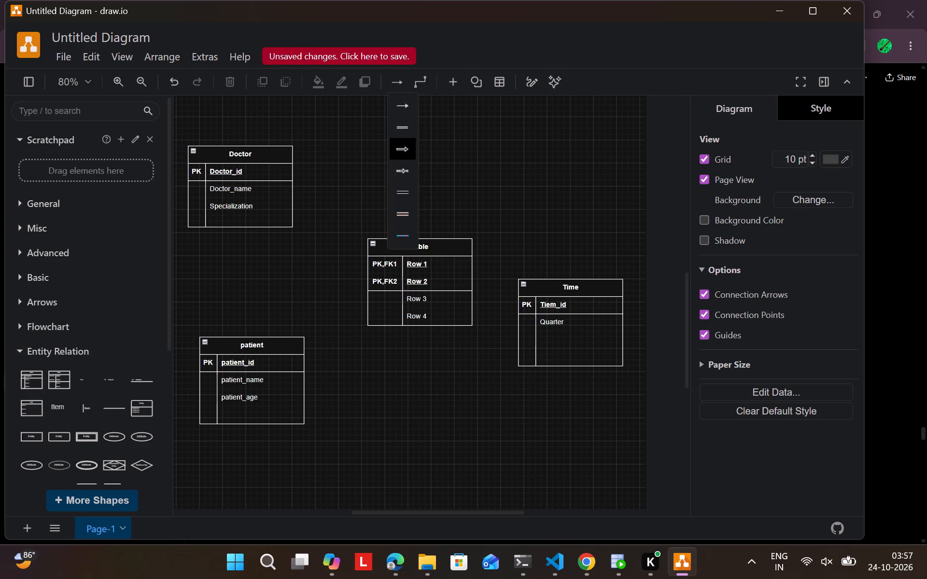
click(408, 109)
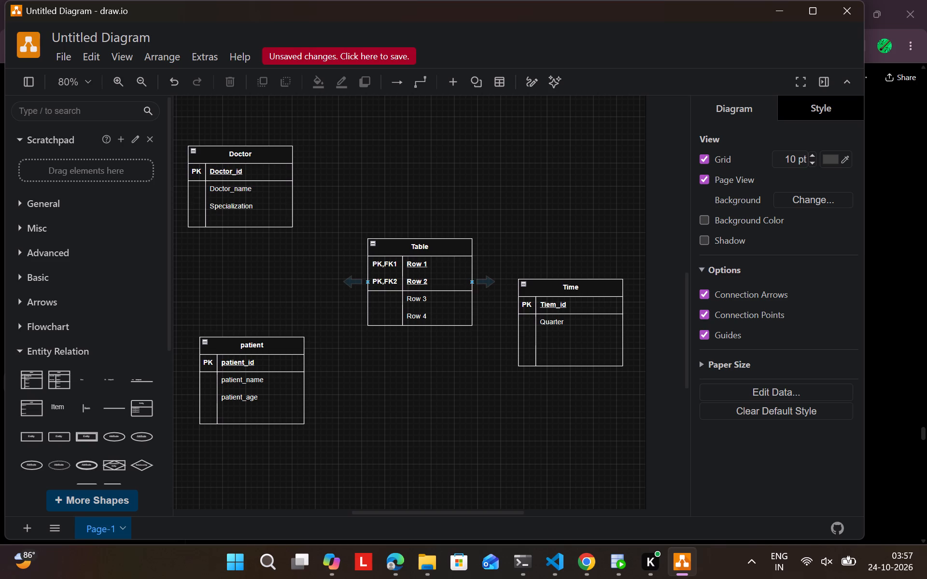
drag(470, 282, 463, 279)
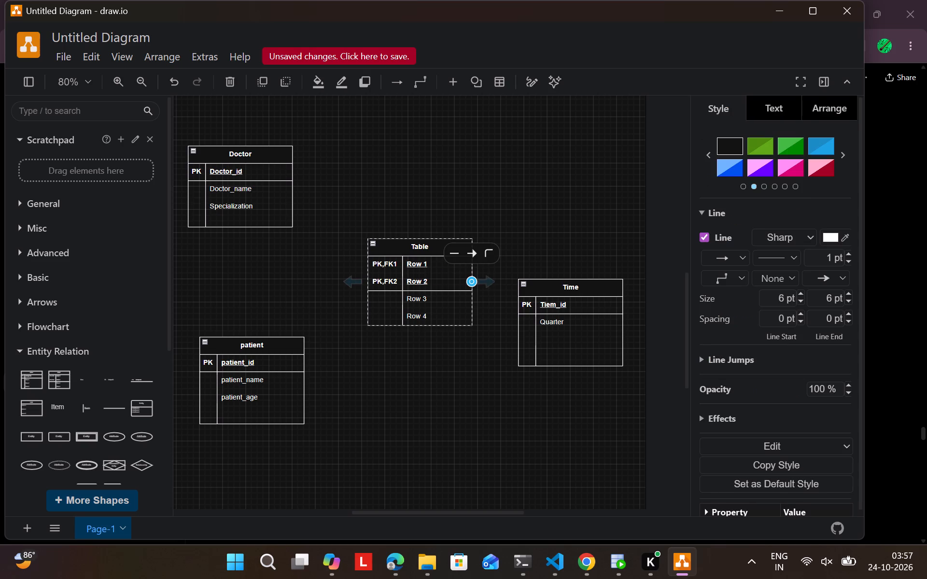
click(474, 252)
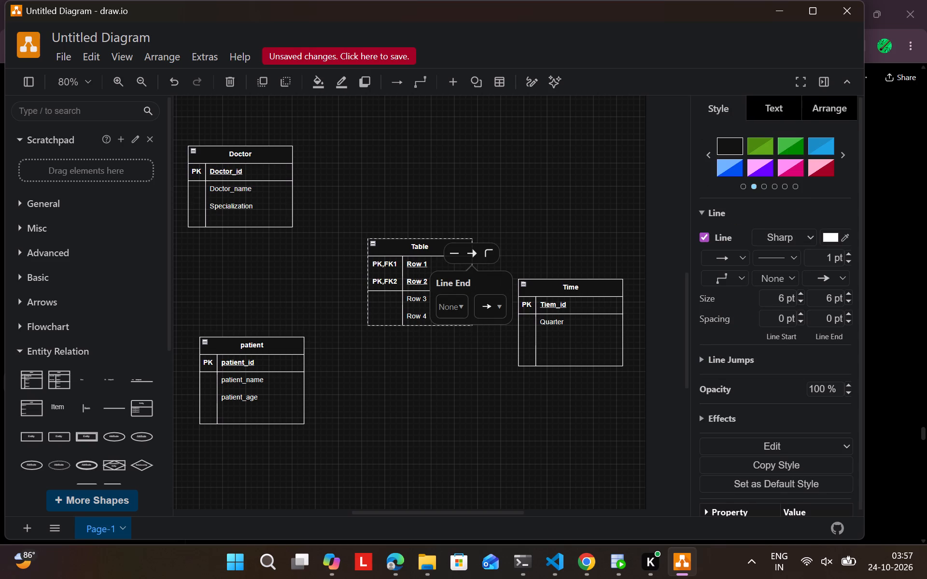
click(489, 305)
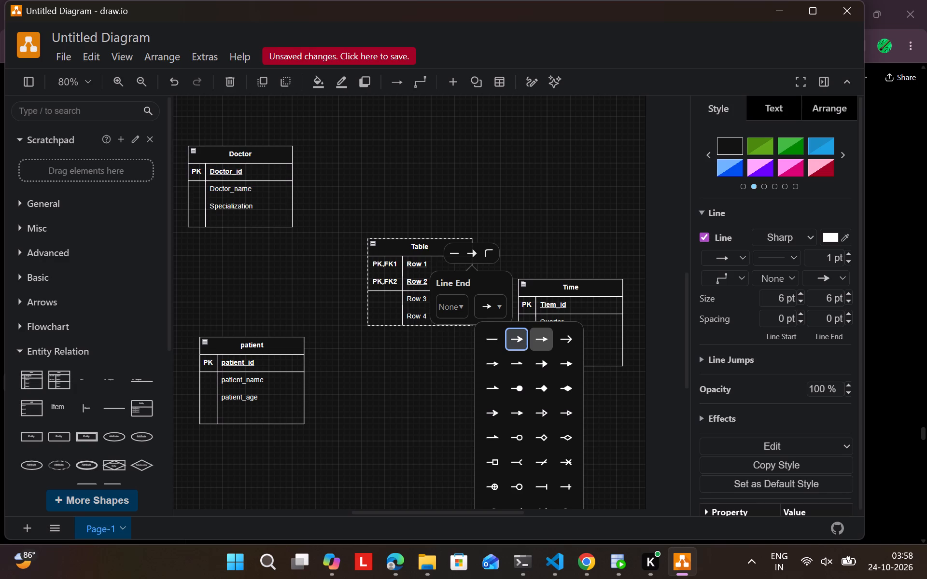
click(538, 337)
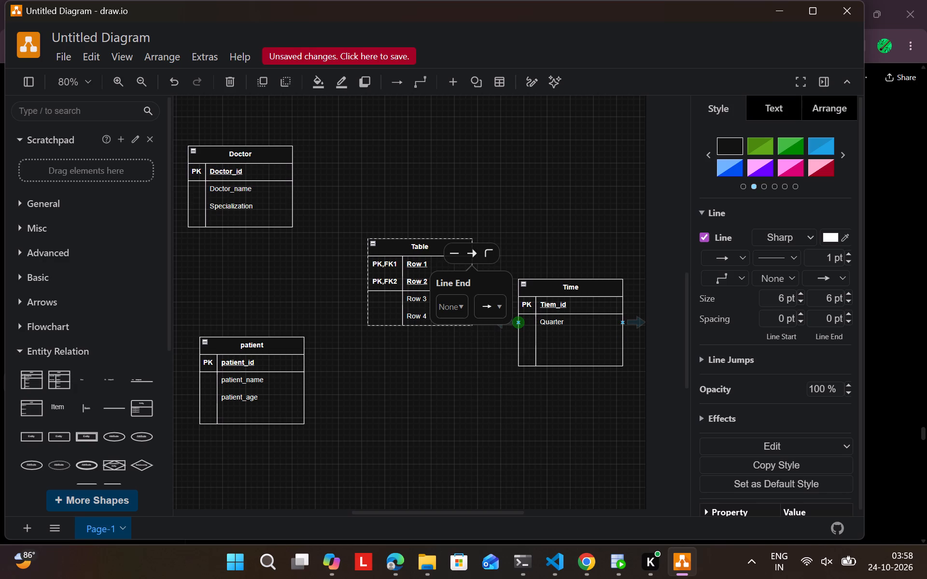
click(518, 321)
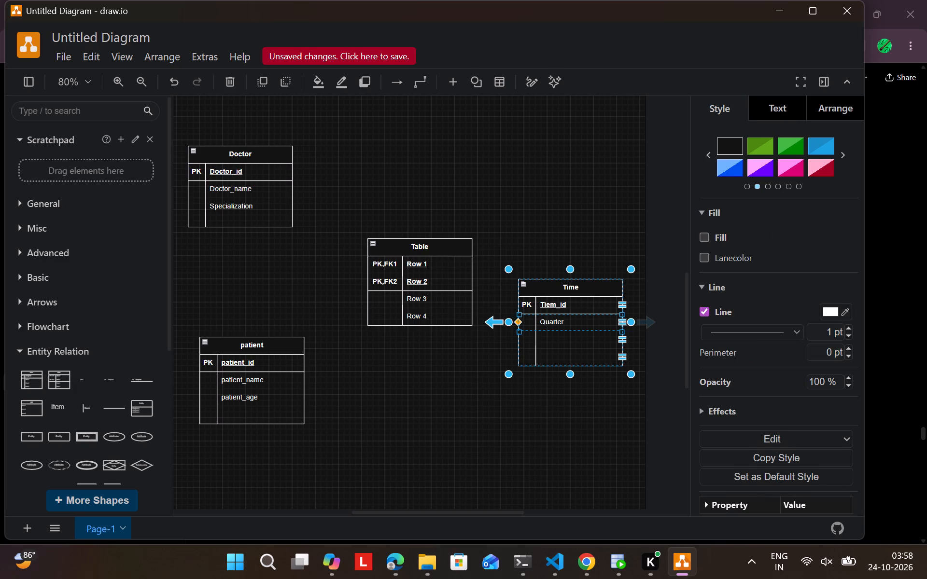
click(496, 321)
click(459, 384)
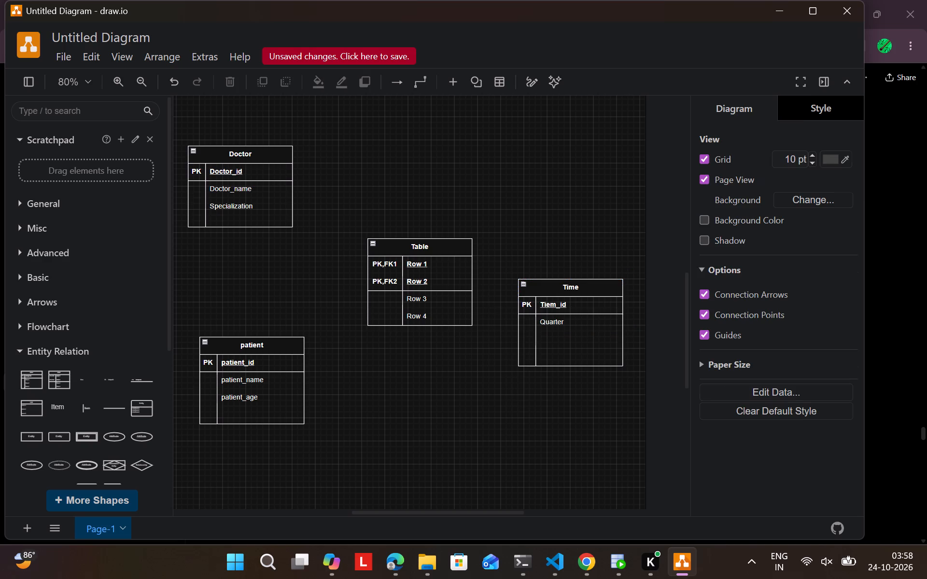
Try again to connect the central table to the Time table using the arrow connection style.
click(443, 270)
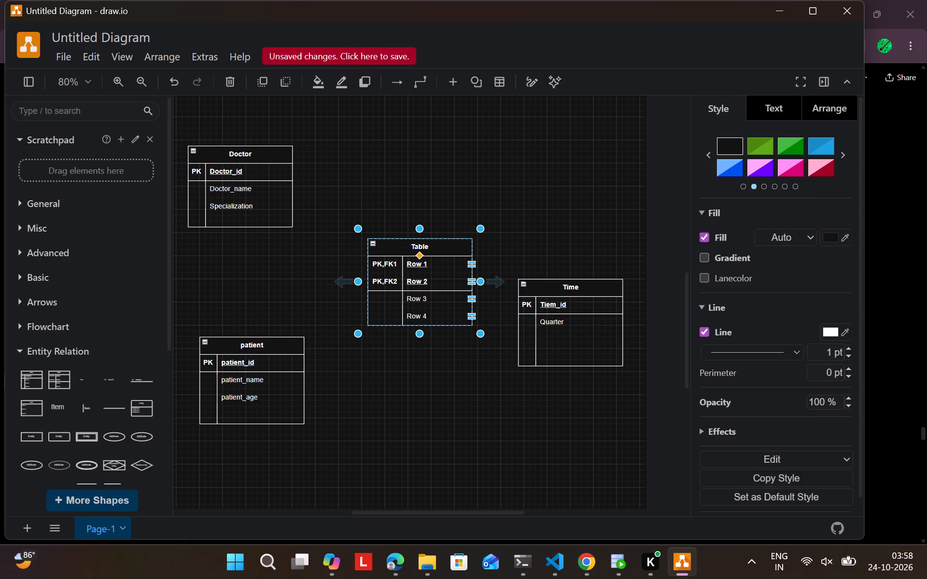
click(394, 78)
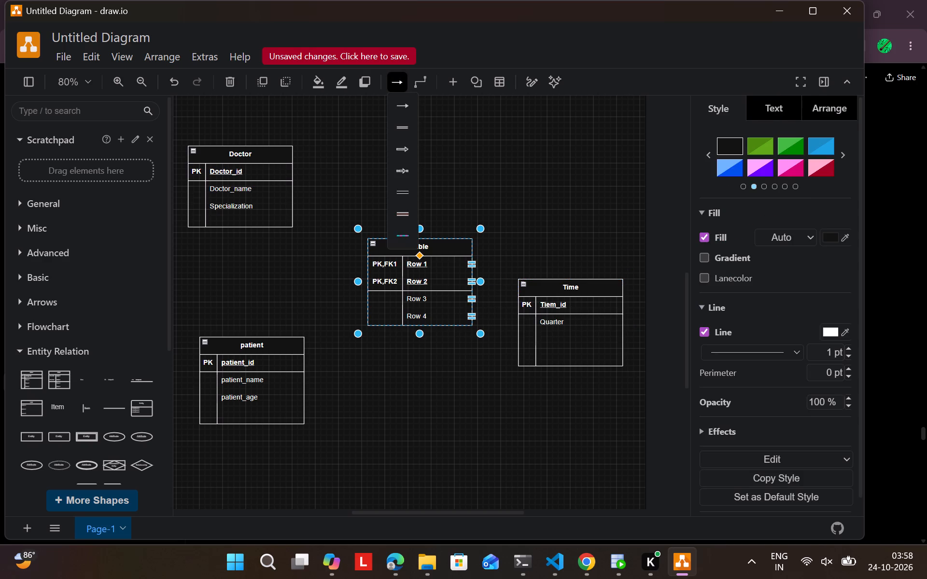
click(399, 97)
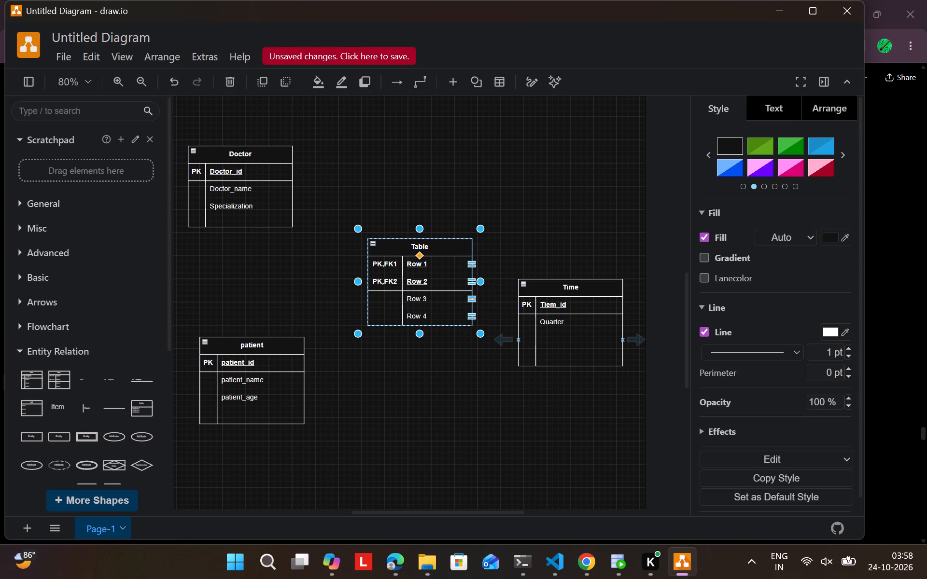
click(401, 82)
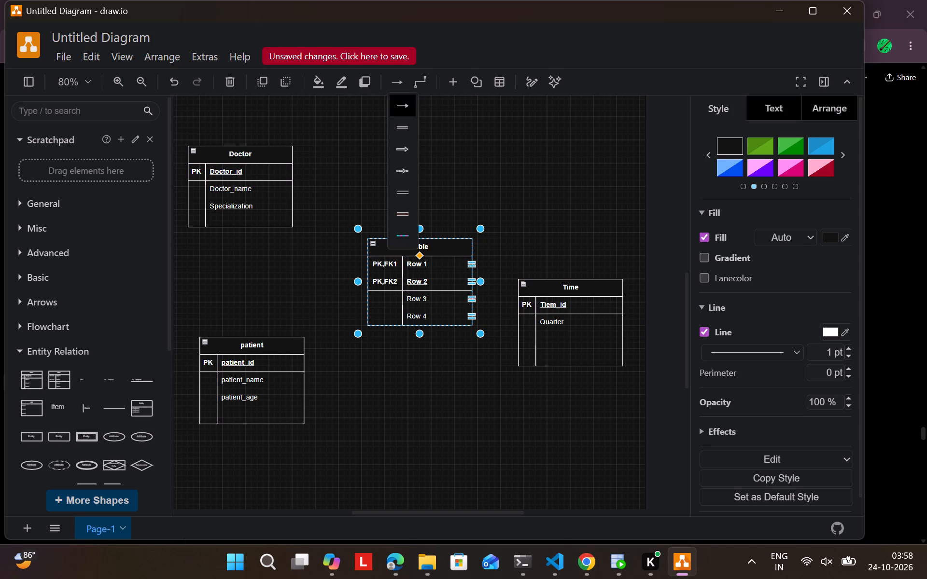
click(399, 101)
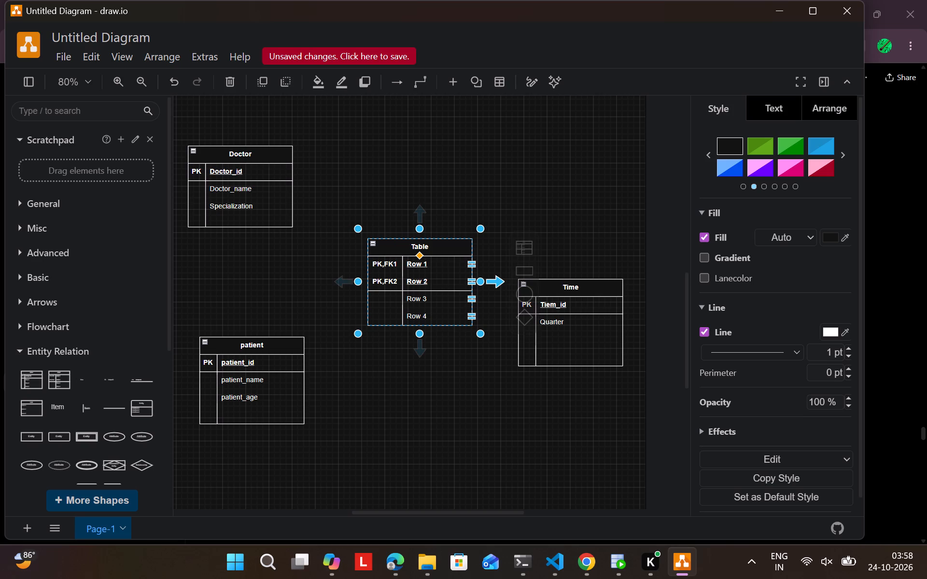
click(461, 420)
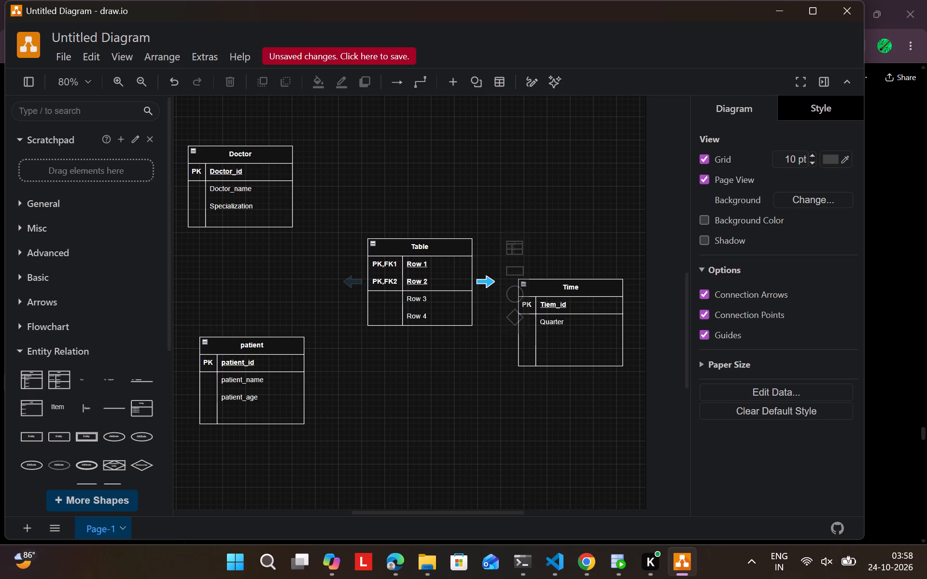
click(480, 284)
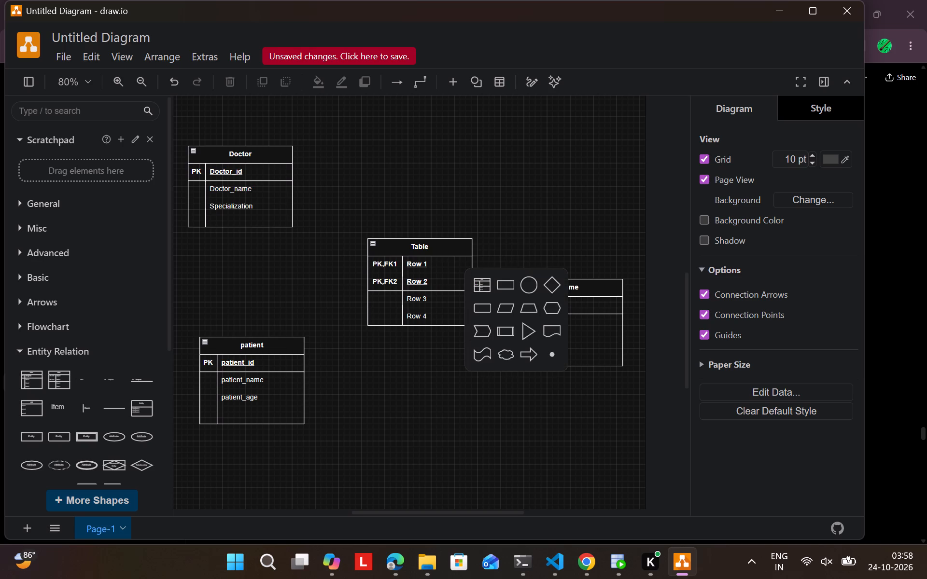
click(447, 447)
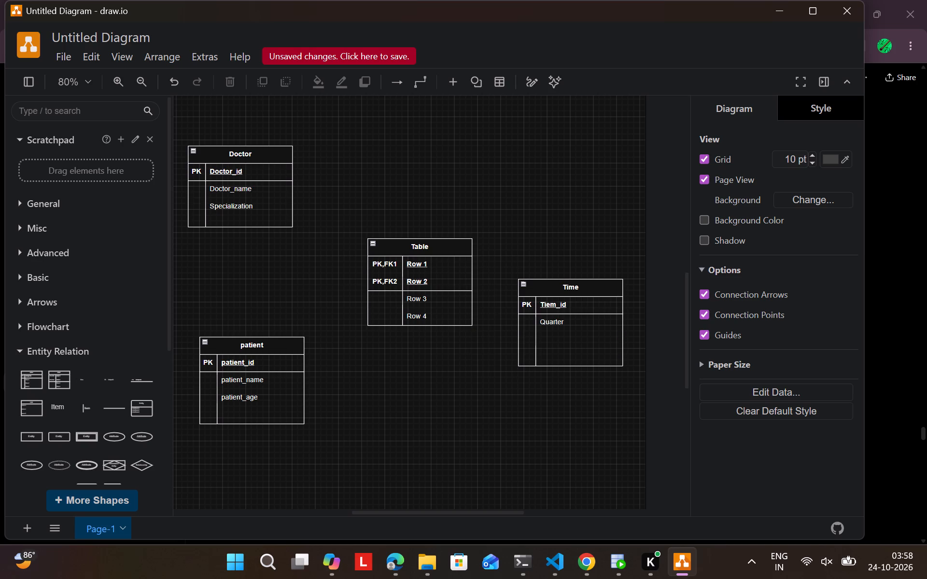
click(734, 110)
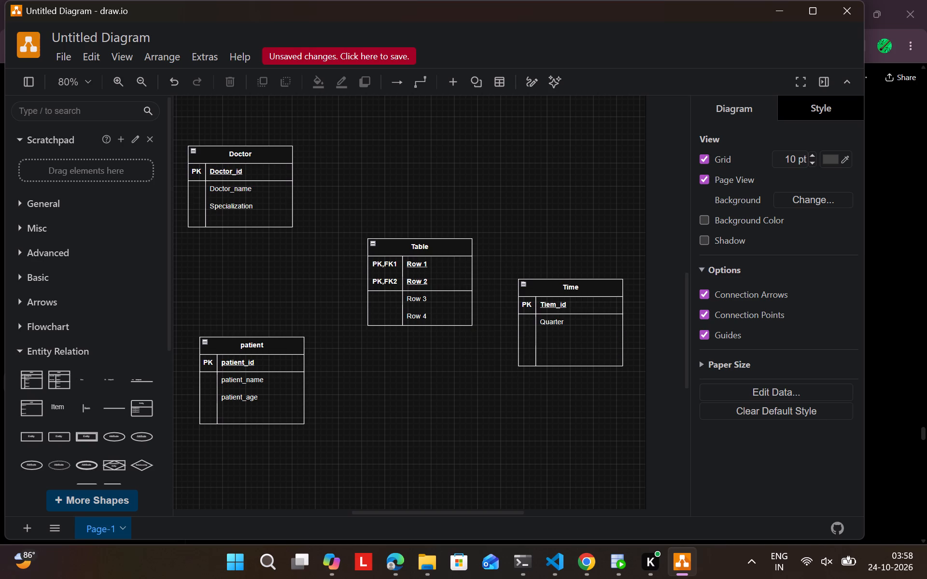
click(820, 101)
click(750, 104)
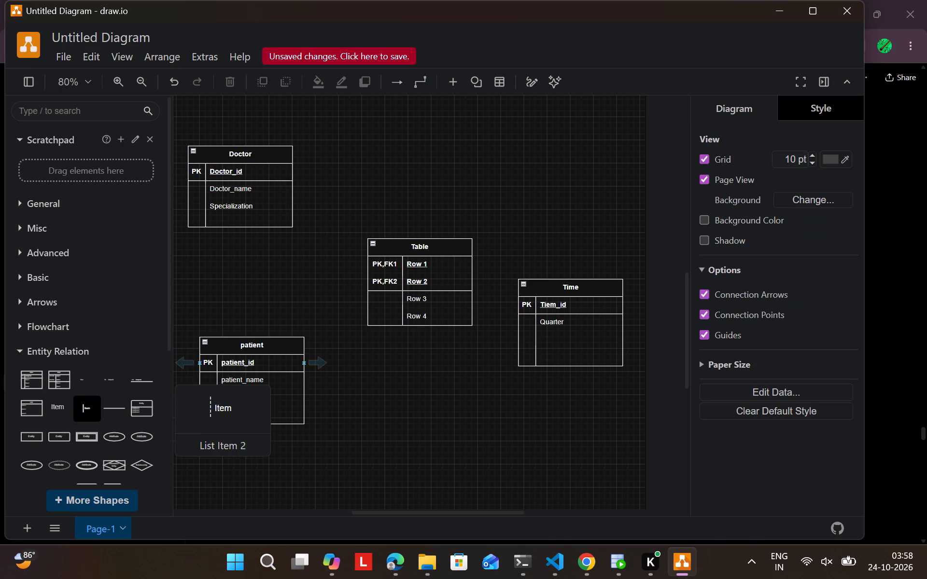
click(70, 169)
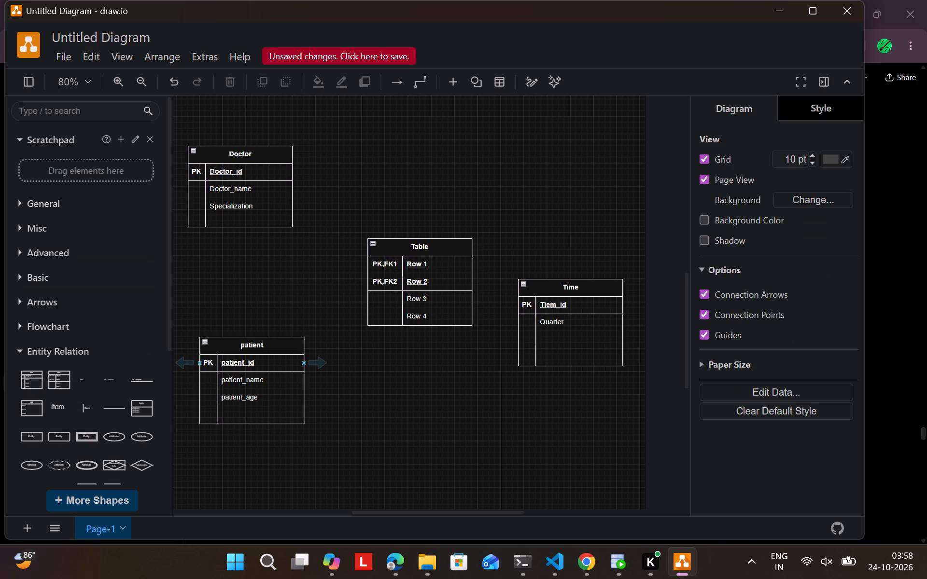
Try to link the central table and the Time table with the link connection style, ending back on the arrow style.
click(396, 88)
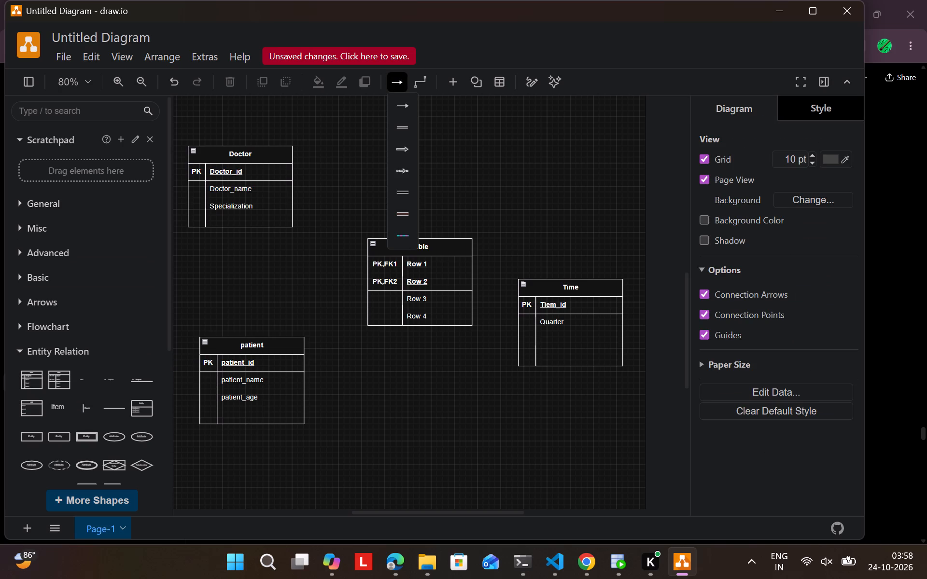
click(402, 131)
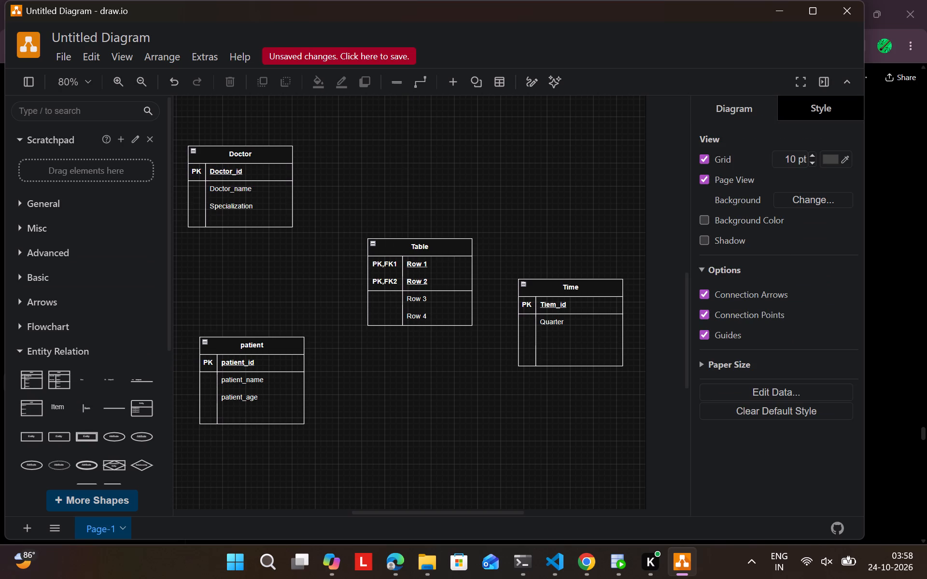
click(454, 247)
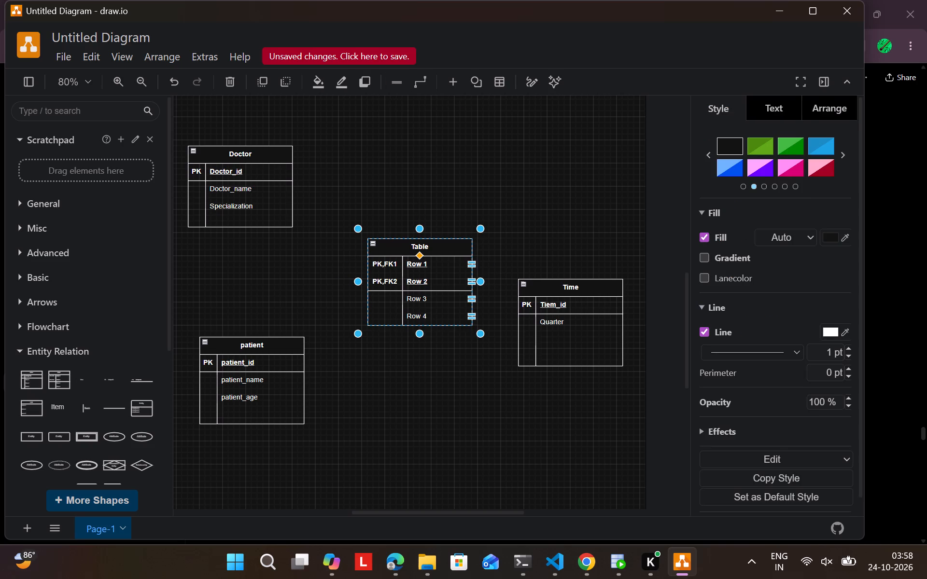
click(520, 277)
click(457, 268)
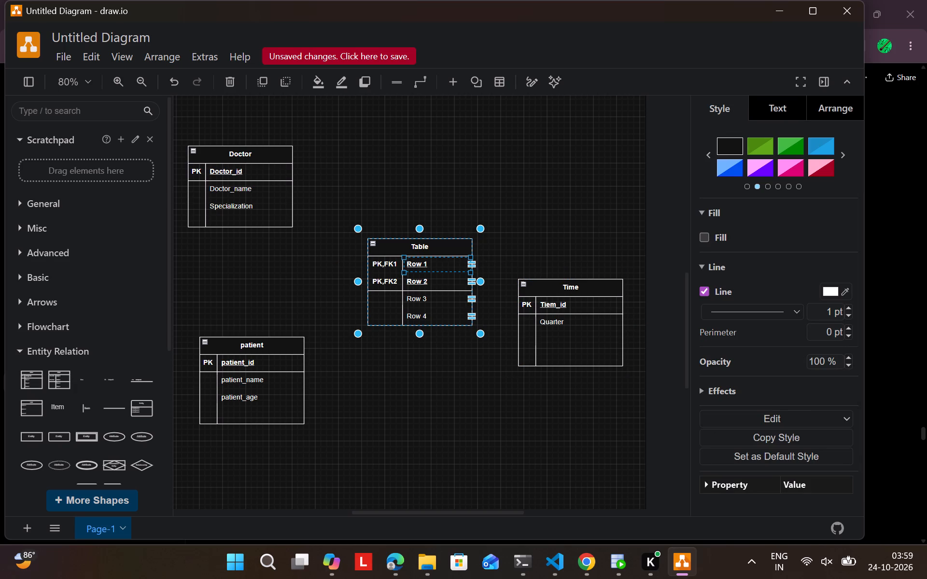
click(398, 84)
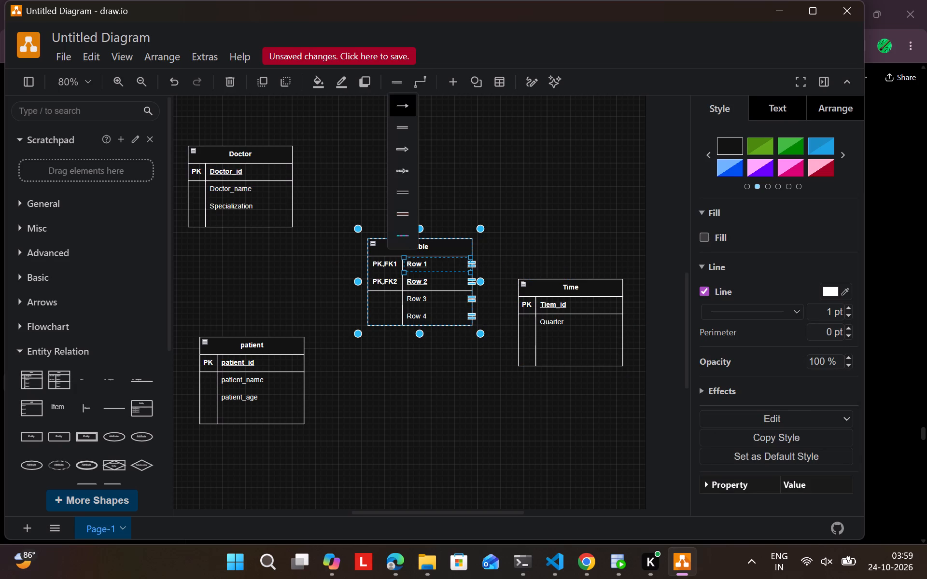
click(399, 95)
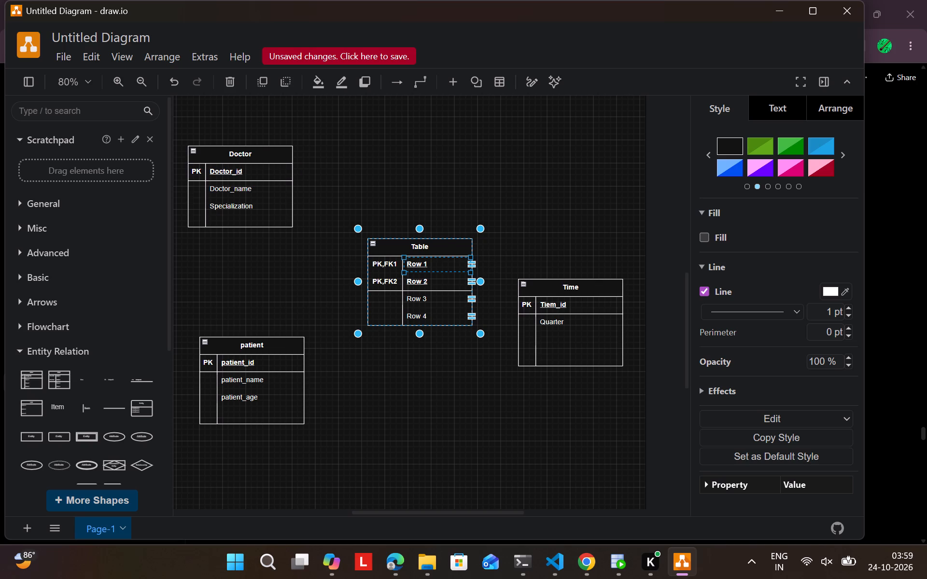
Save the diagram in the Documents folder as Untitled Diagram in XML (.drawio) format.
click(336, 60)
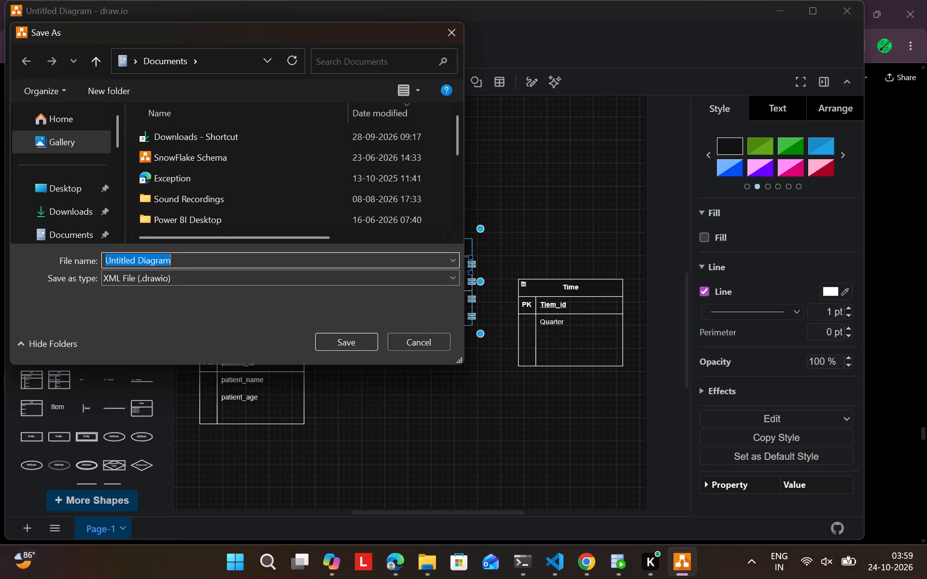
click(359, 345)
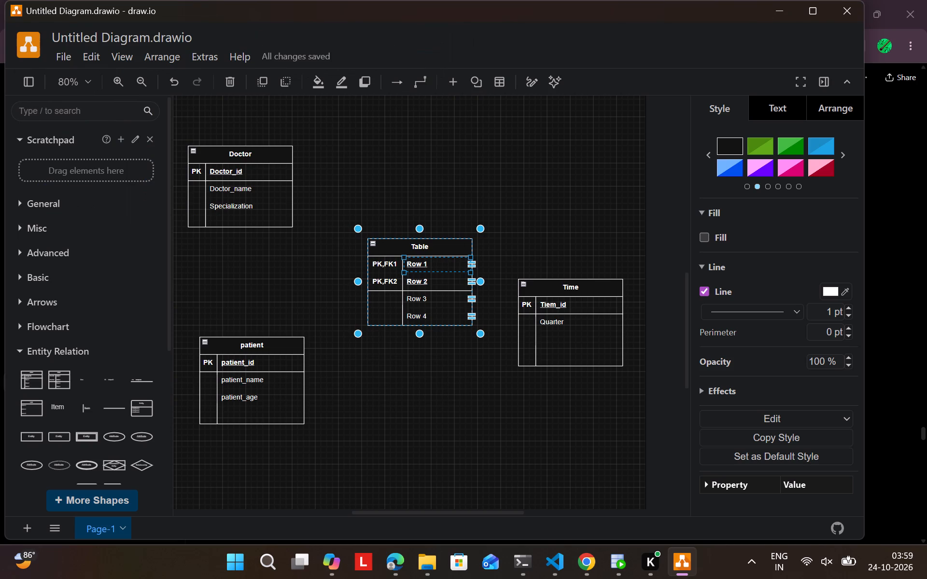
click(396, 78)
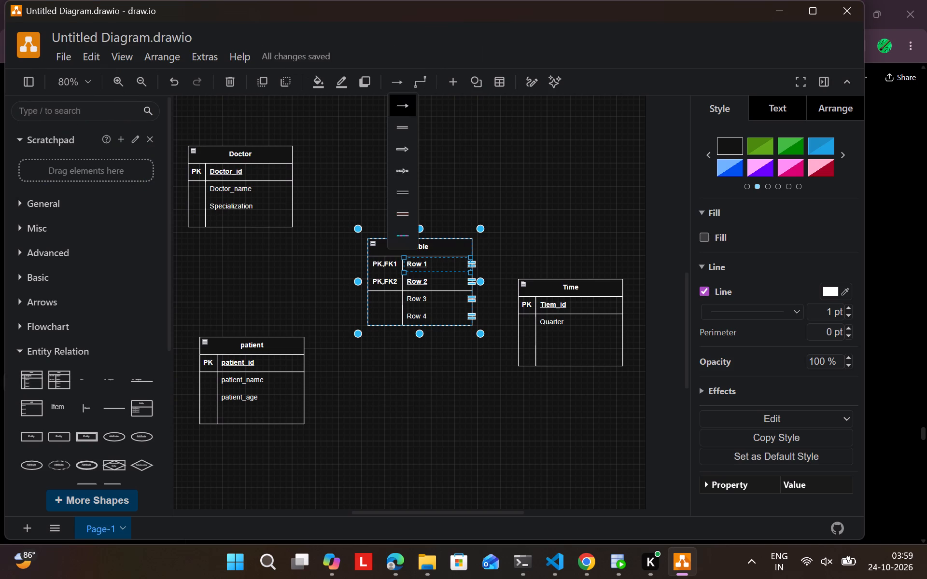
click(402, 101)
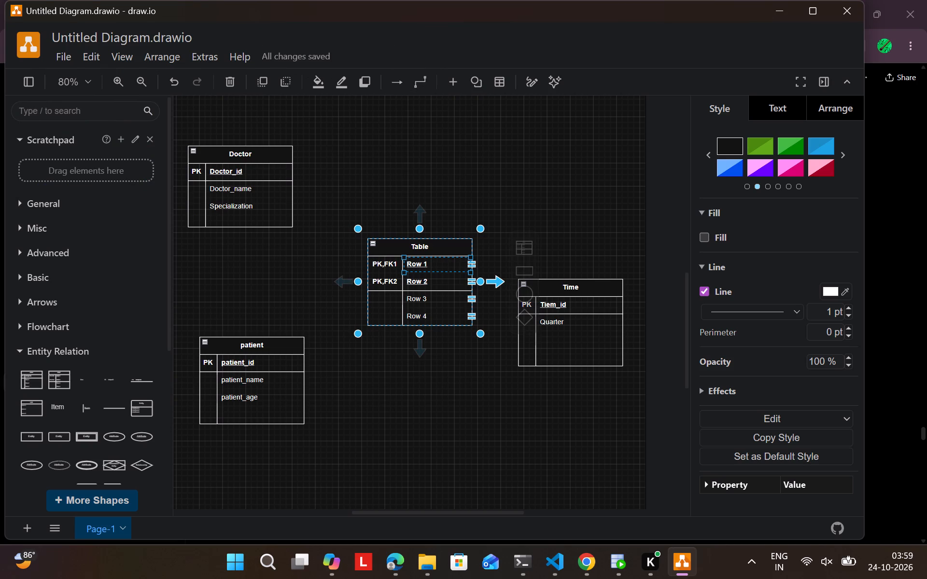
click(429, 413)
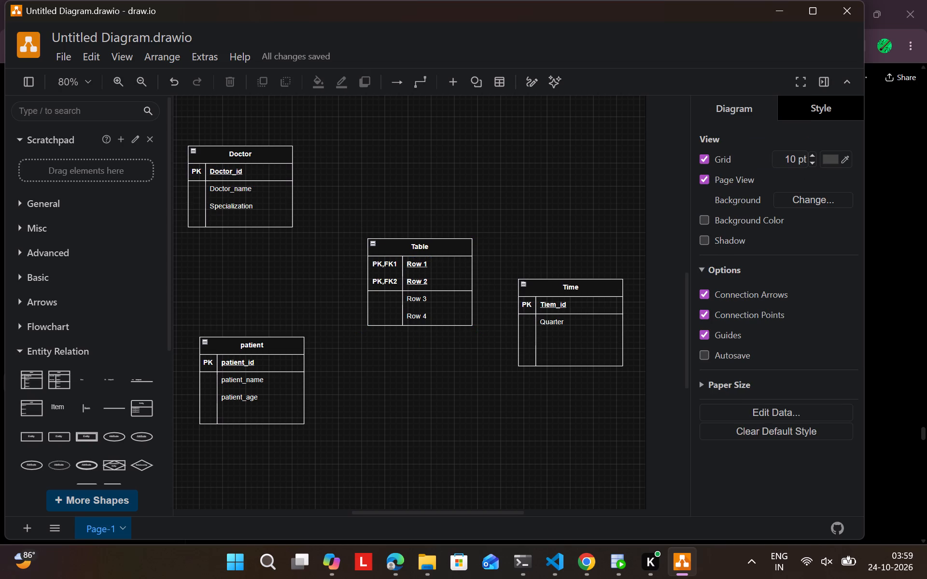
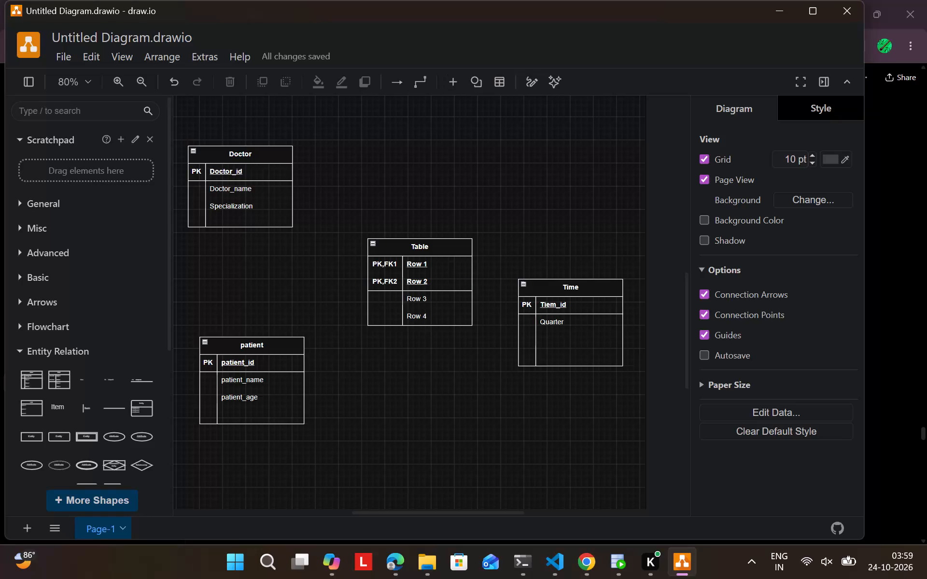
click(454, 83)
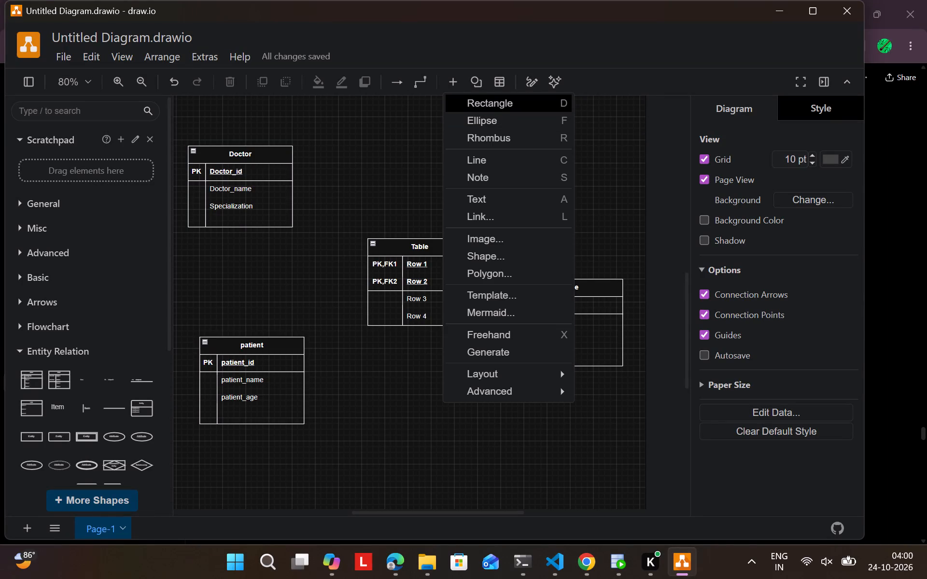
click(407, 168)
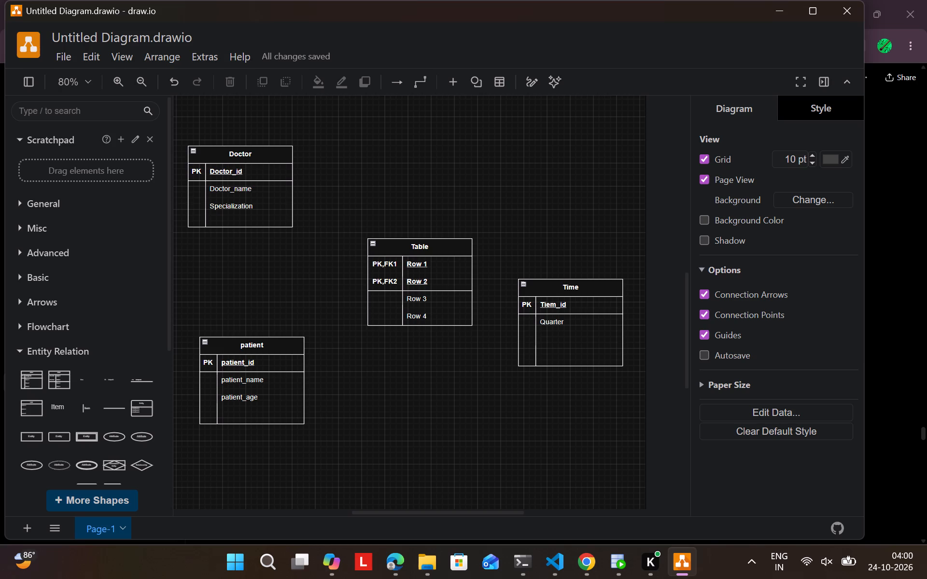
key(shift+super+s)
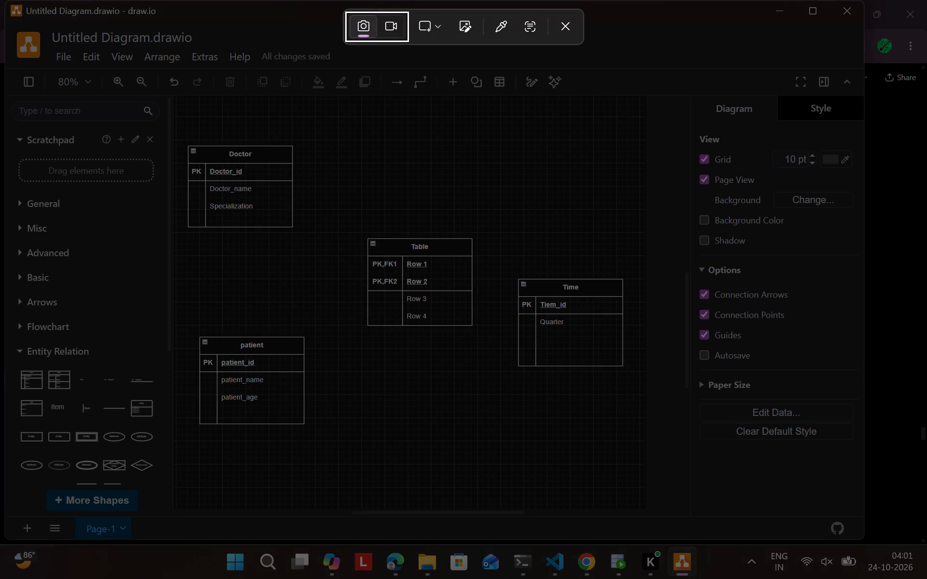
drag(133, 111, 399, 459)
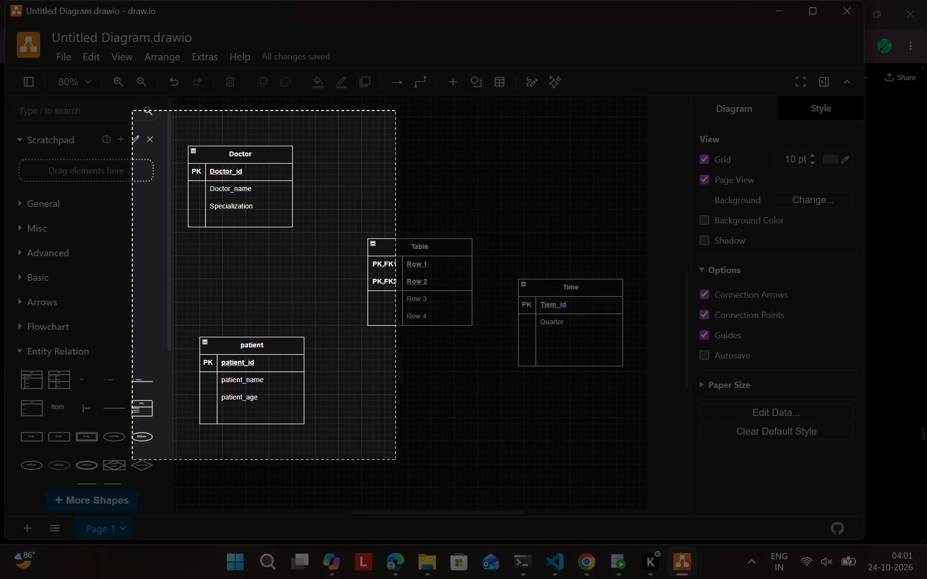
drag(399, 459, 691, 494)
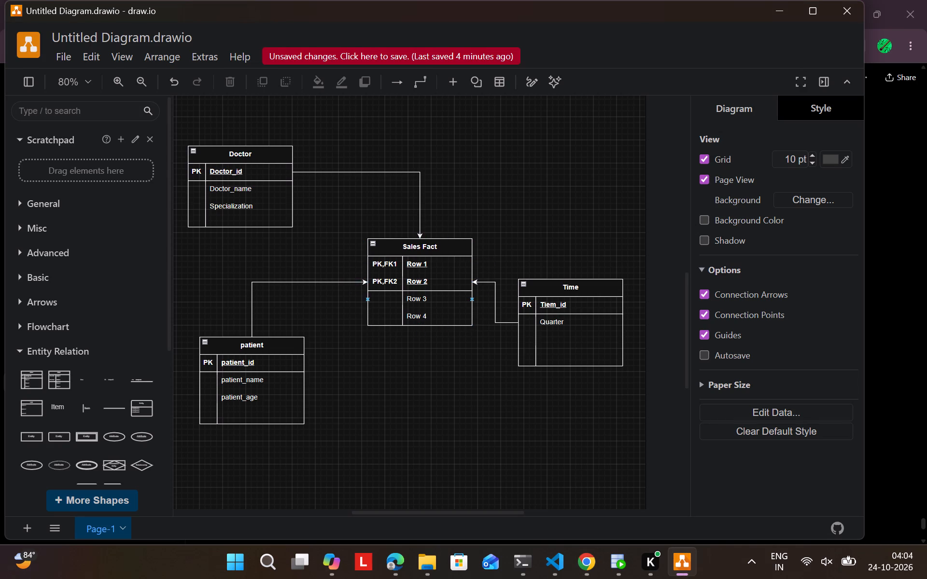
click(440, 282)
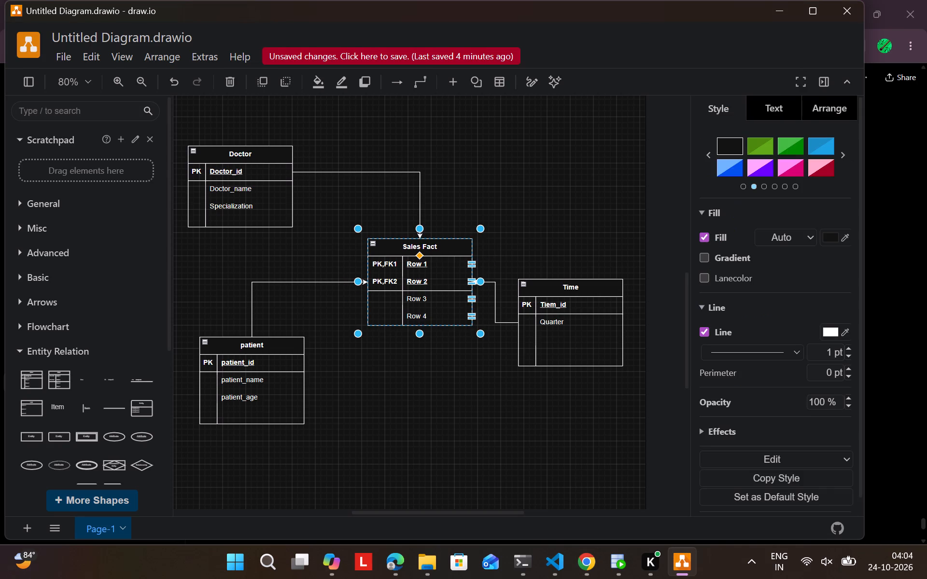
click(436, 292)
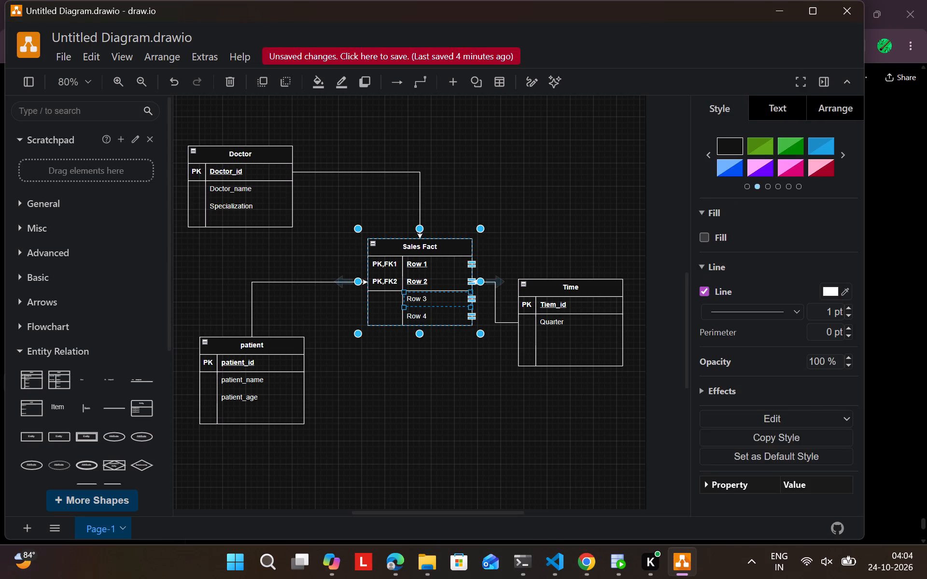
drag(389, 290, 388, 308)
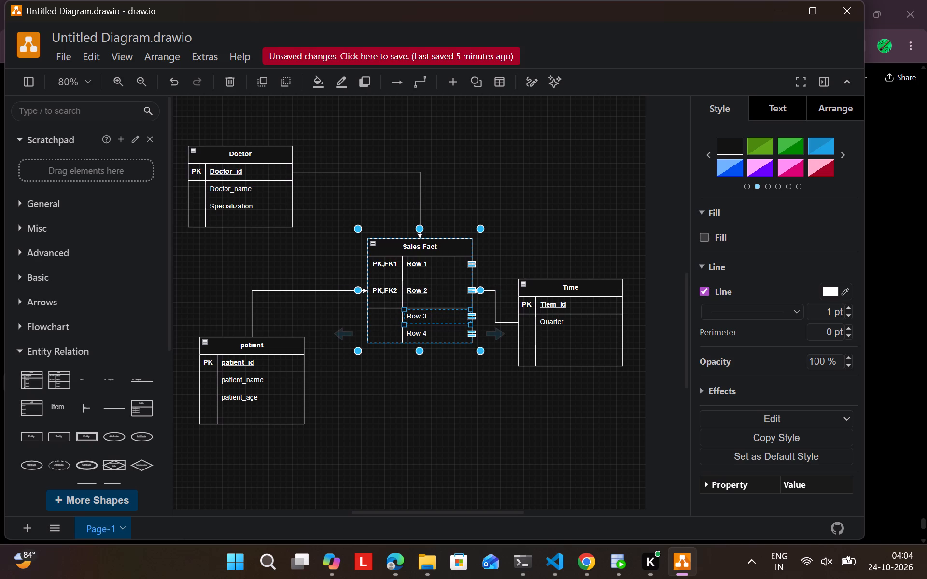
Move the Sales Fact table slightly upward to about position 370, 600.
click(386, 289)
drag(386, 289, 386, 284)
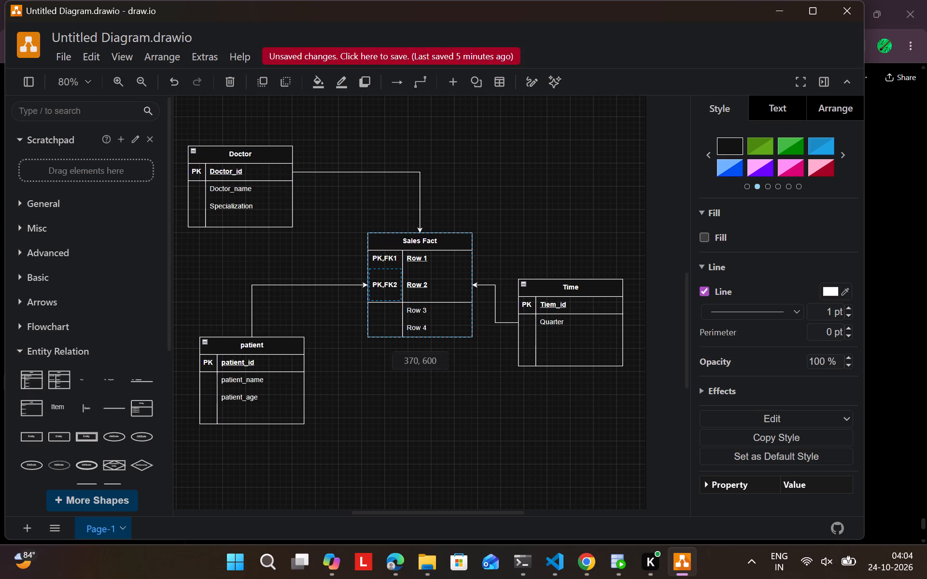
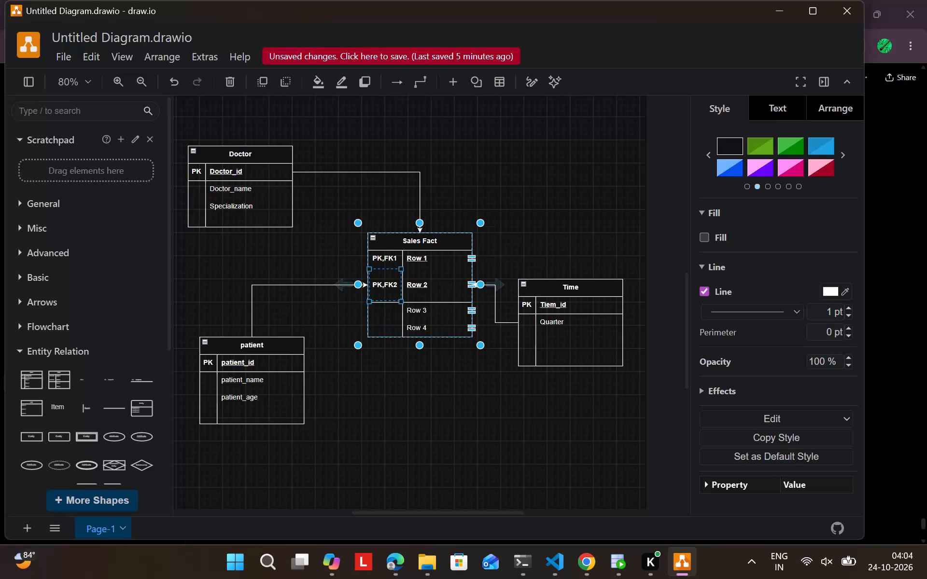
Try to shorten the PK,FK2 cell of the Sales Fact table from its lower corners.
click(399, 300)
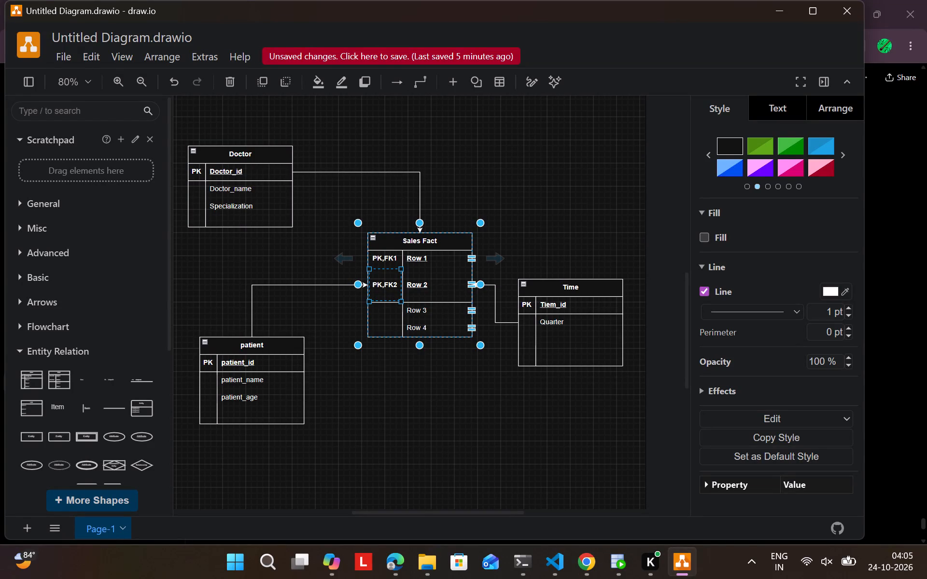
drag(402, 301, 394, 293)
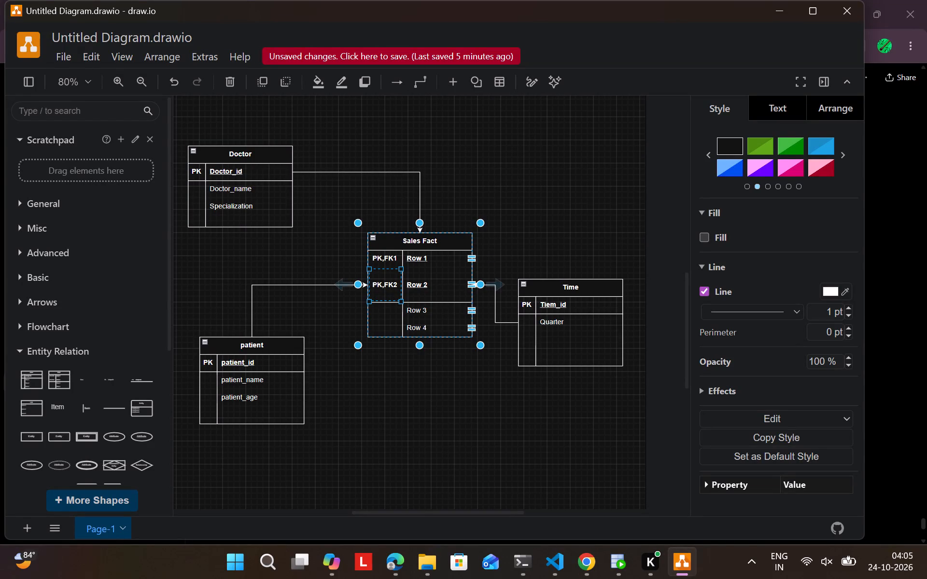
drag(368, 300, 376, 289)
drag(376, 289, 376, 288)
Move the Sales Fact table slightly left and up, to about position 350, 590.
click(429, 282)
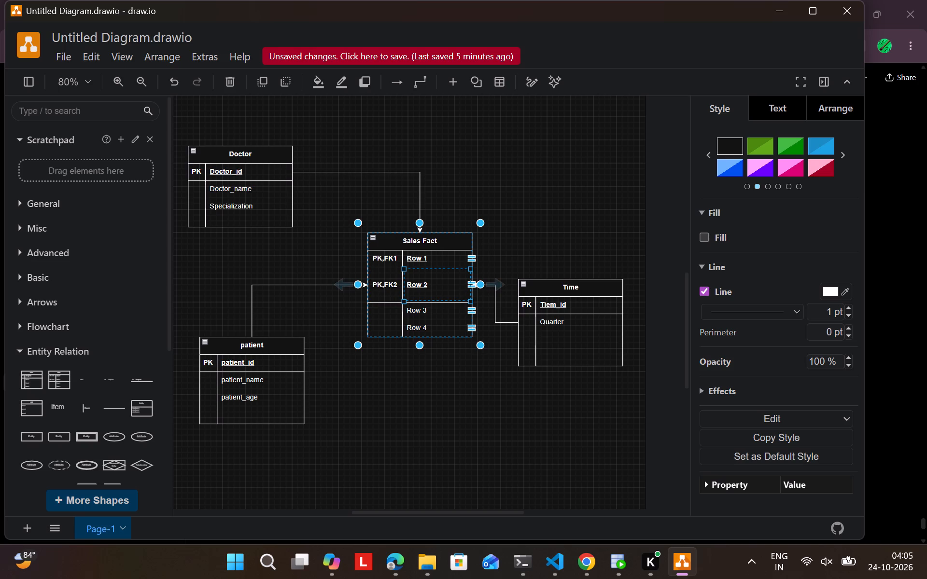
drag(468, 297, 458, 294)
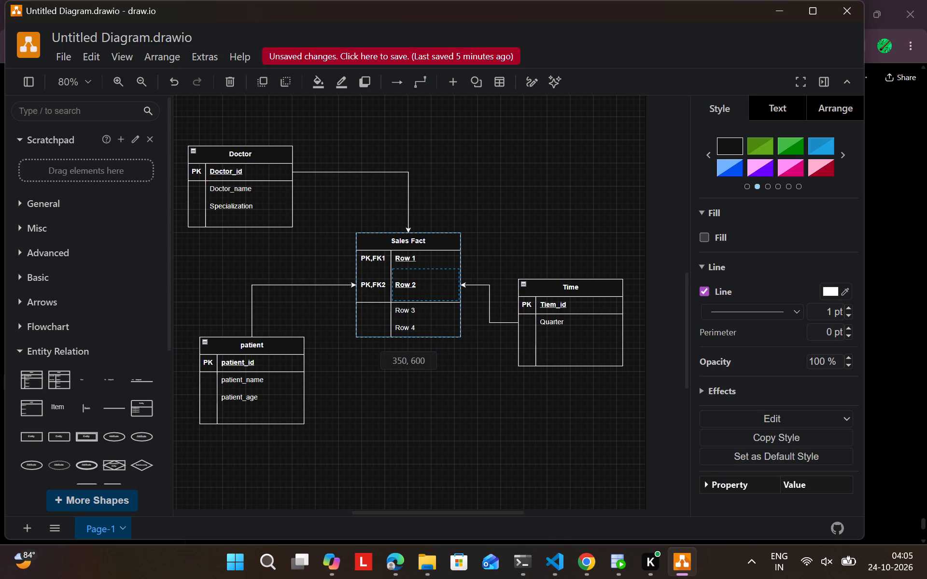
drag(458, 294, 459, 294)
click(506, 382)
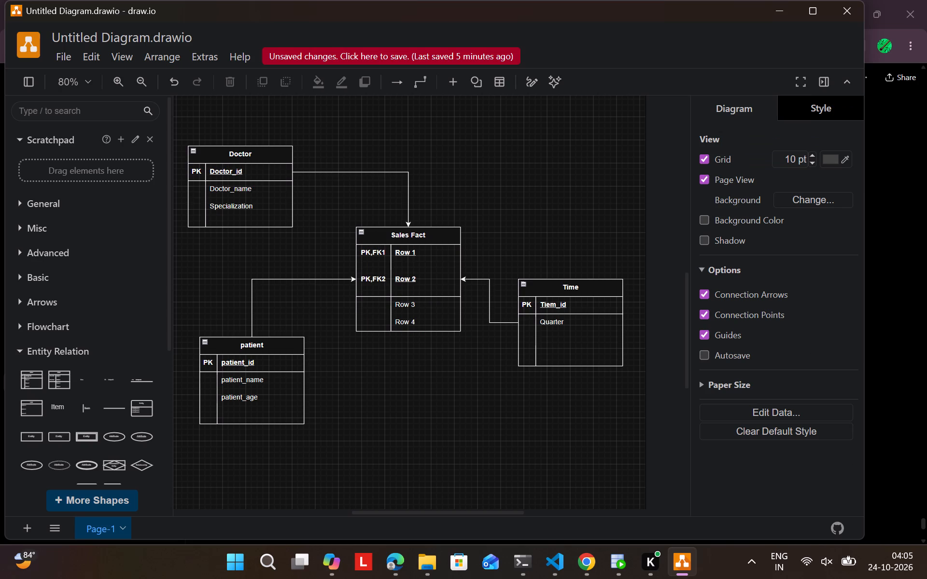
Add a property named "ss" with an empty value to the diagram's data and apply it.
click(709, 414)
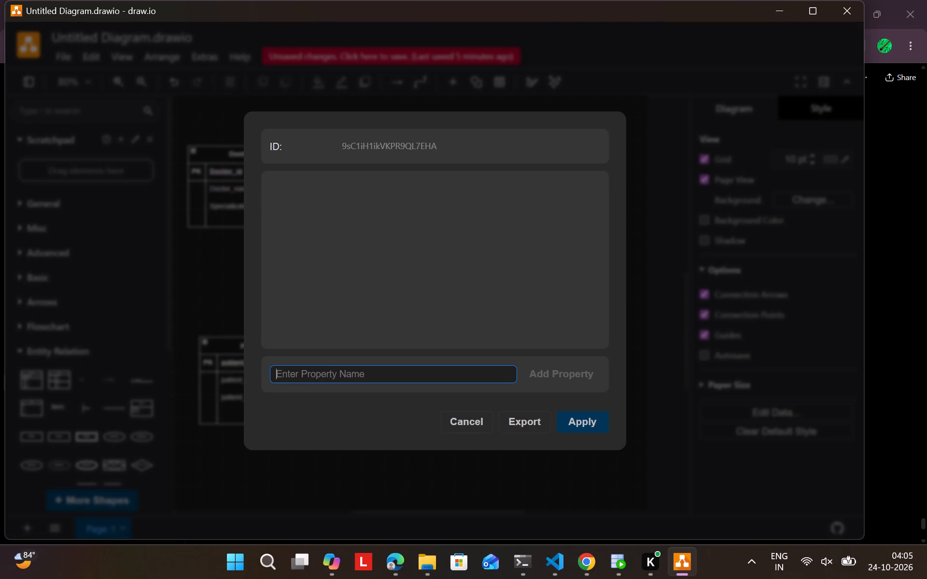
click(380, 363)
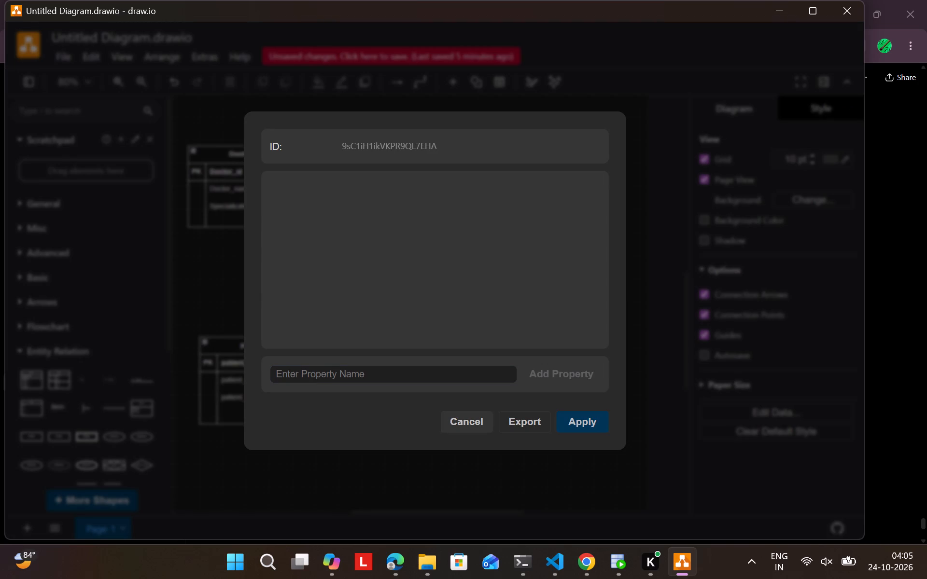
text(ss)
click(375, 375)
key(s)
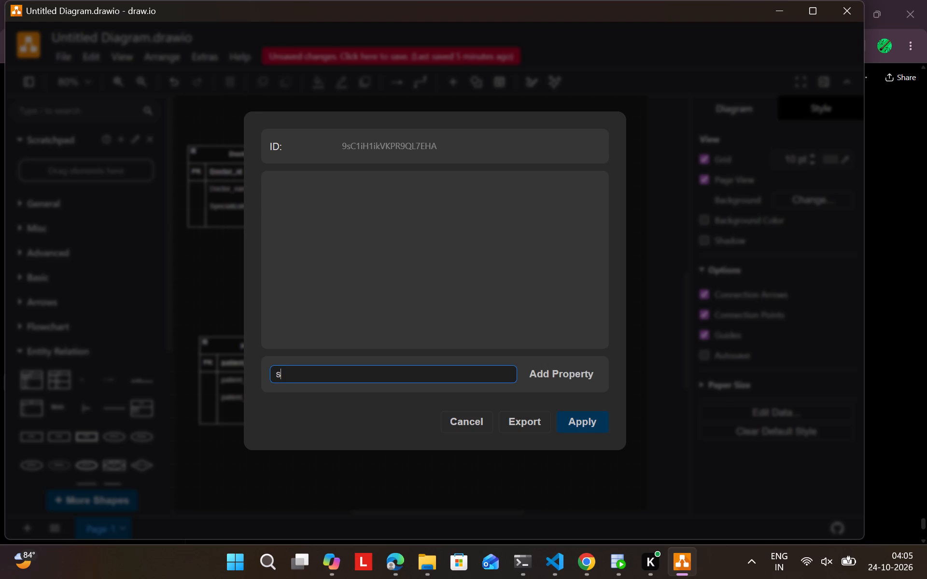
key(s)
click(568, 383)
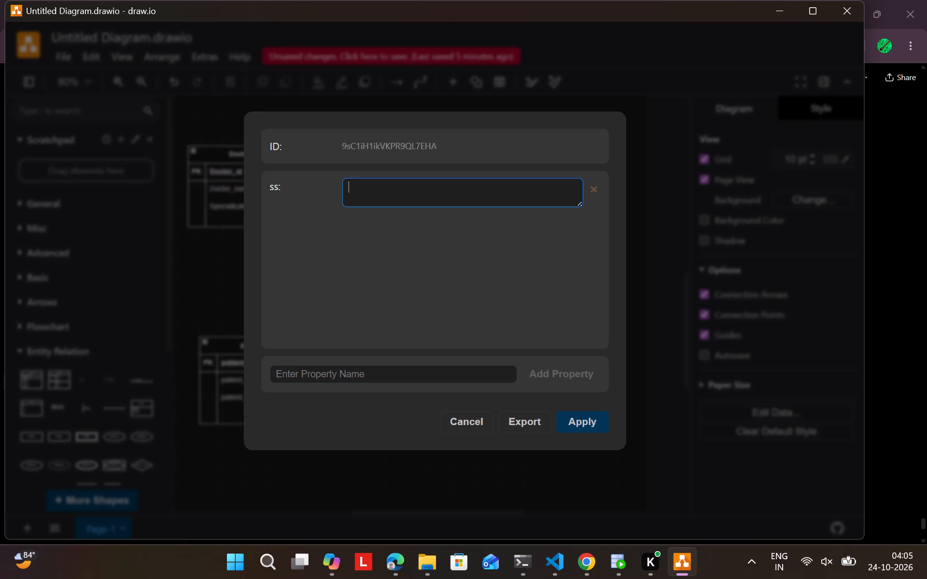
click(577, 420)
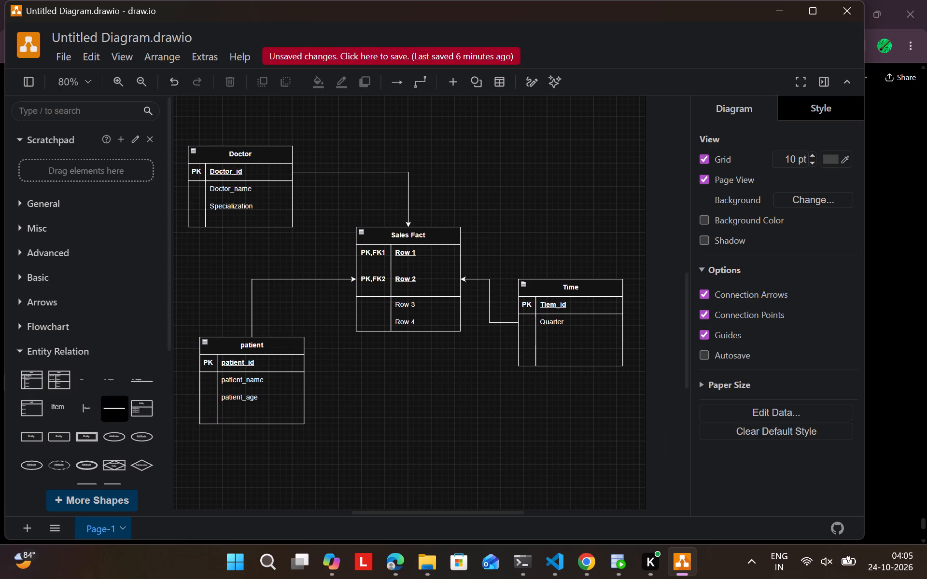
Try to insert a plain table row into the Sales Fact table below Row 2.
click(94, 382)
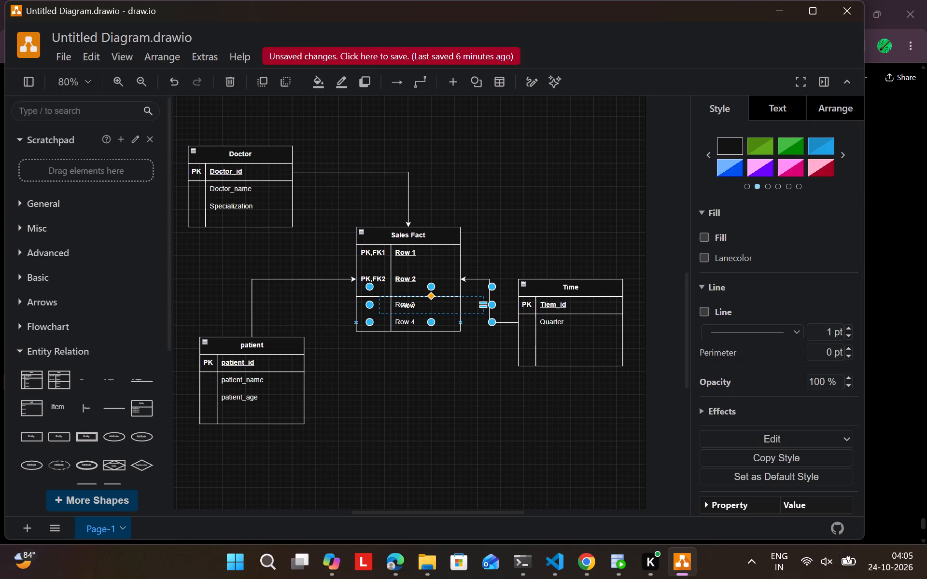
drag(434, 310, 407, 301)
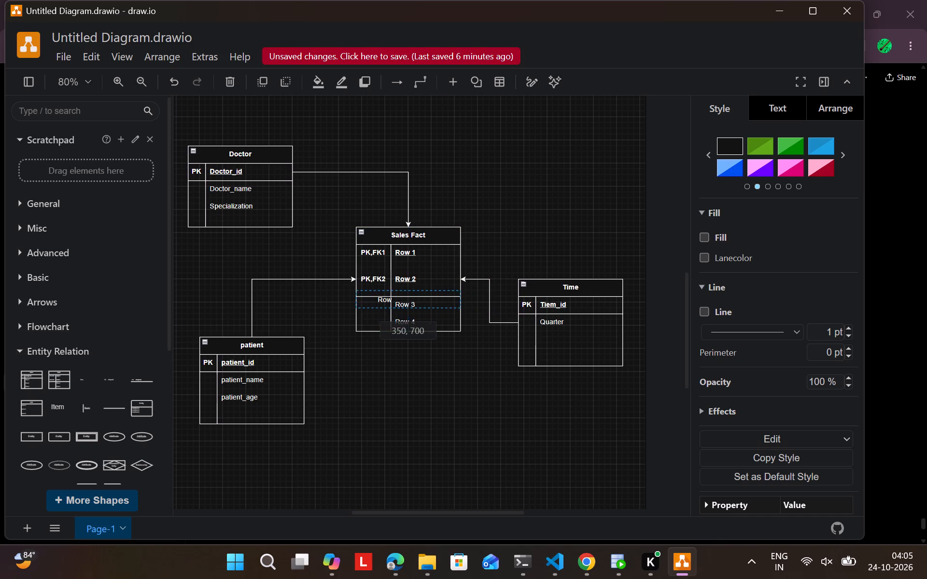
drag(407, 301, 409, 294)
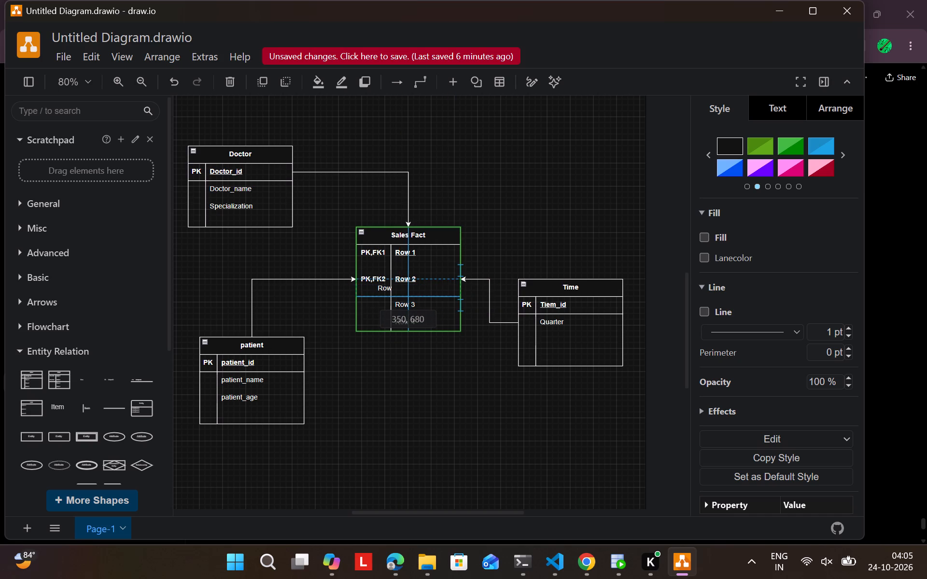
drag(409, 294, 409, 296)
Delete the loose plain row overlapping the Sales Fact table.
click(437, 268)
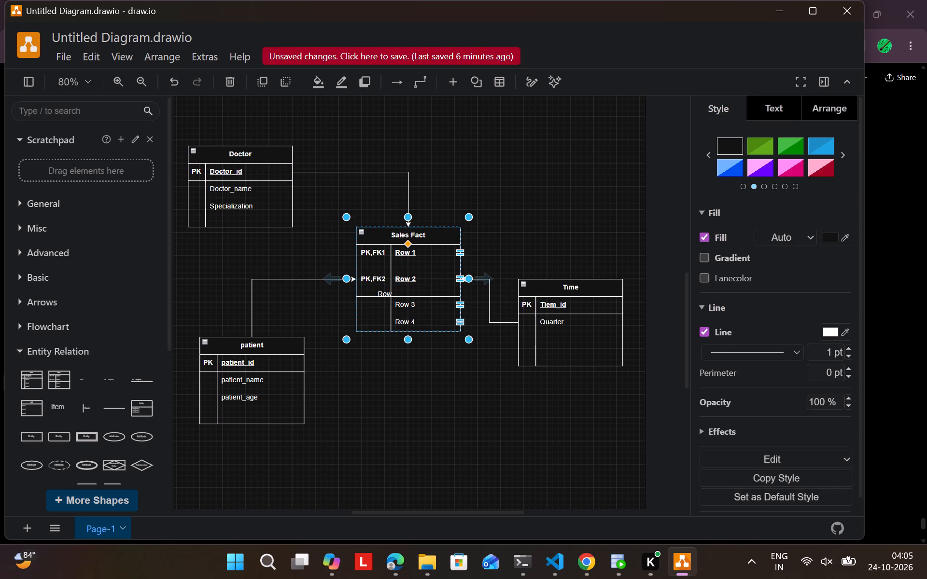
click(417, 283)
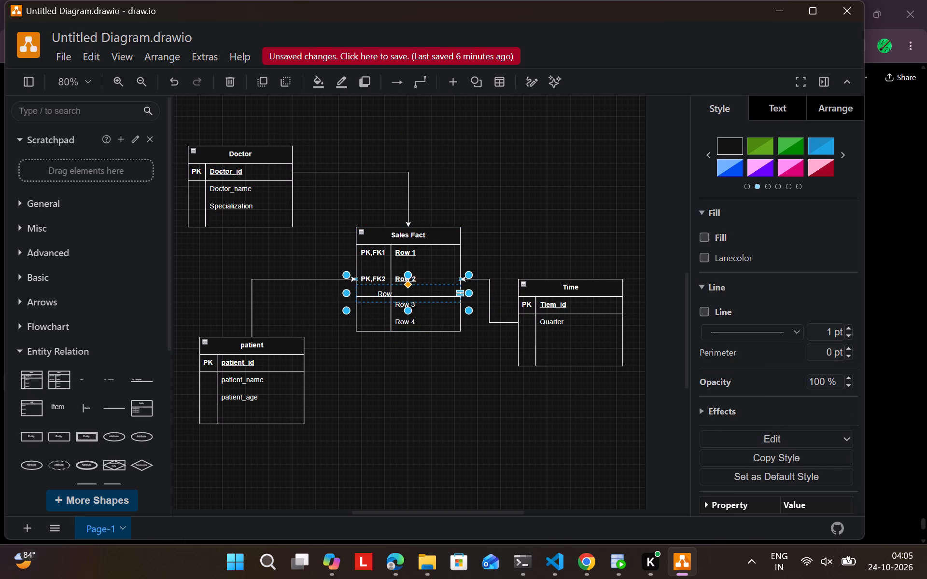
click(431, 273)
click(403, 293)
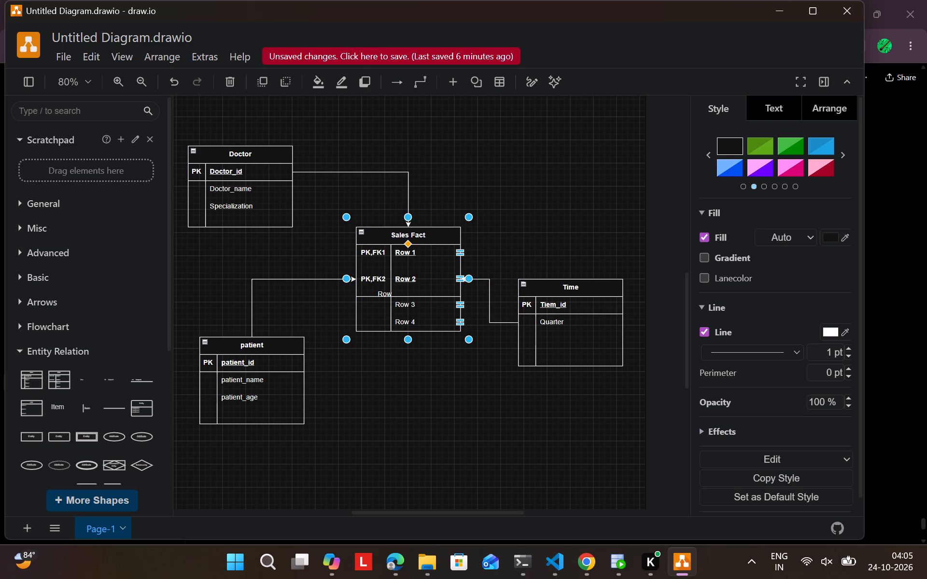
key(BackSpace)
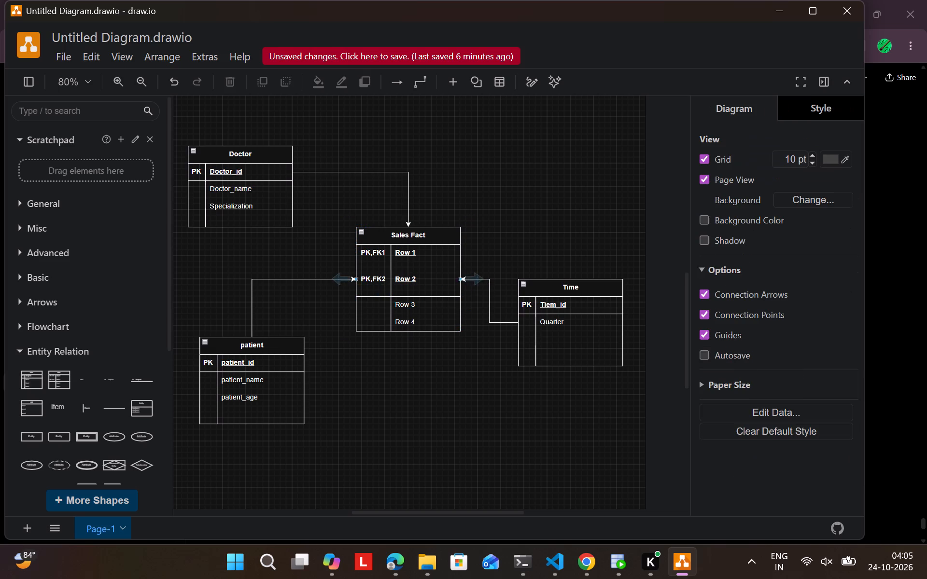
Insert a table row with FK and UniqueID cells into the Sales Fact table, directly below Row 2.
click(109, 380)
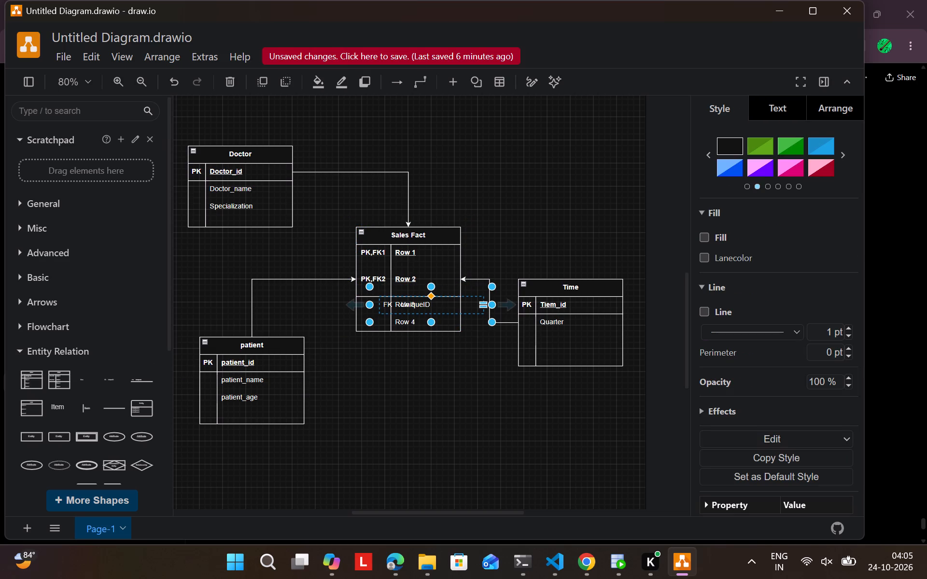
drag(448, 303, 423, 287)
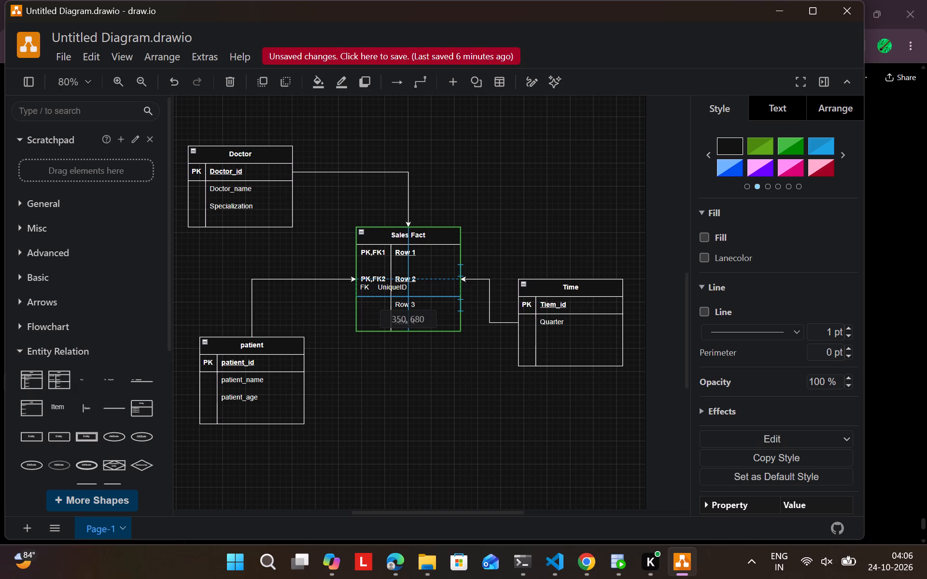
drag(423, 287, 424, 287)
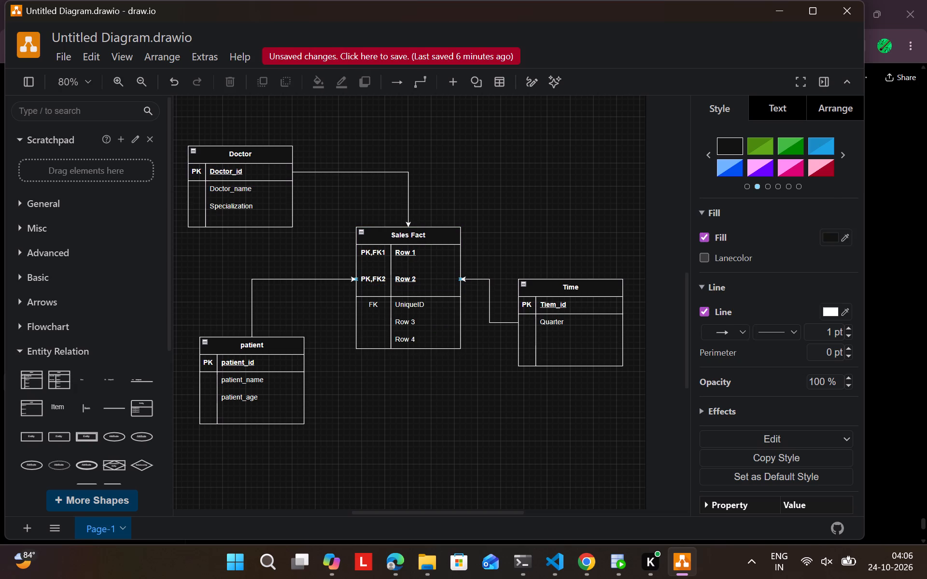
Move the Sales Fact table slightly upward to about position 350, 580.
drag(426, 277, 426, 271)
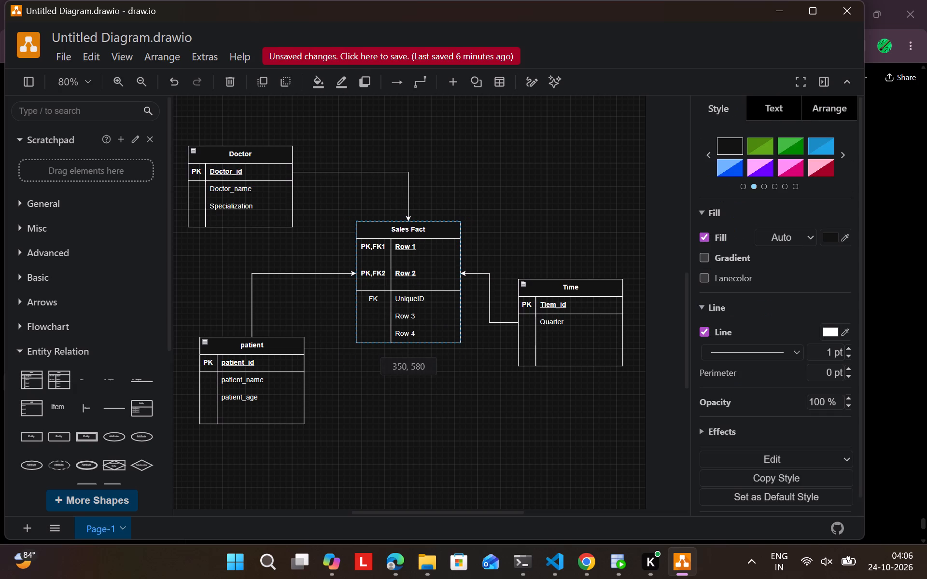
drag(426, 271, 426, 272)
Shorten the FK UniqueID row of the Sales Fact table by raising its bottom border.
click(424, 275)
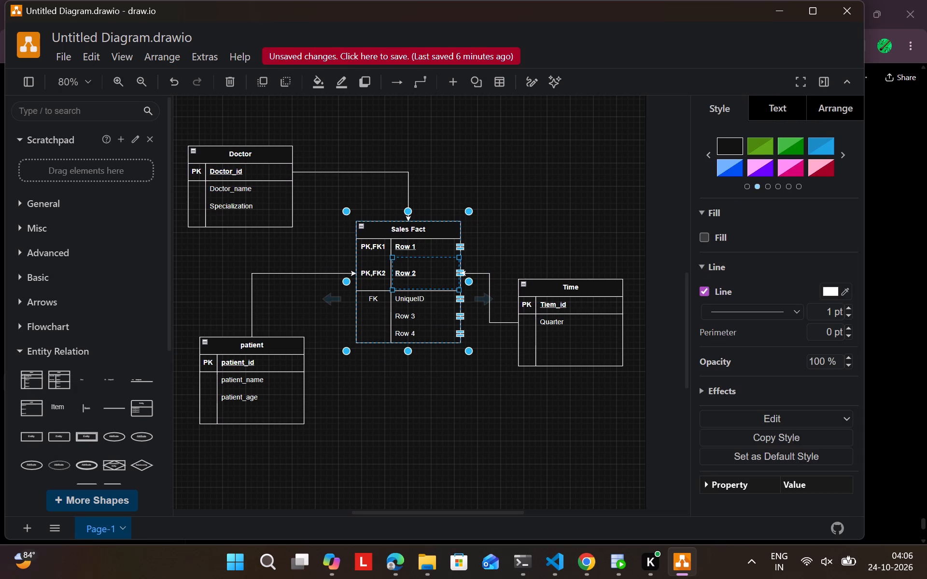
drag(442, 304, 438, 293)
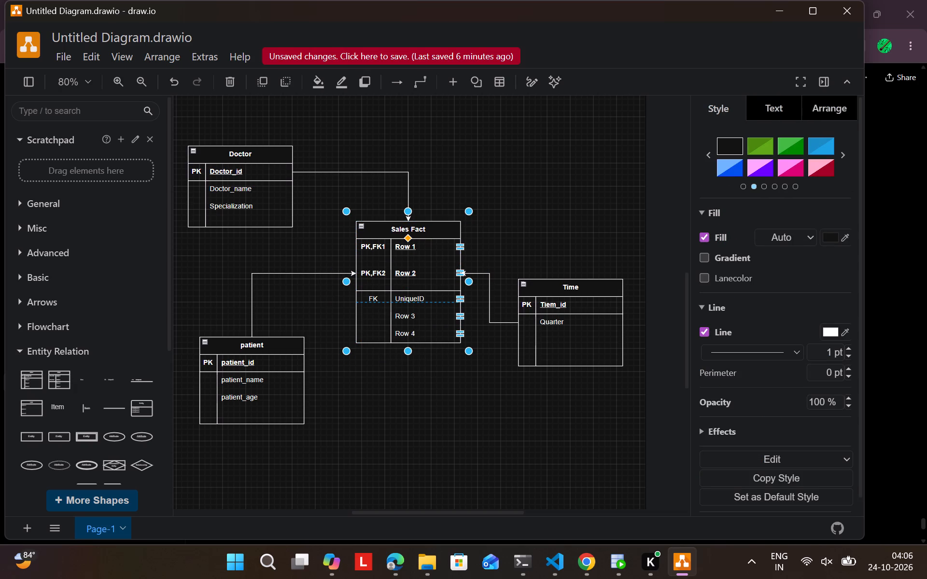
drag(438, 293, 429, 276)
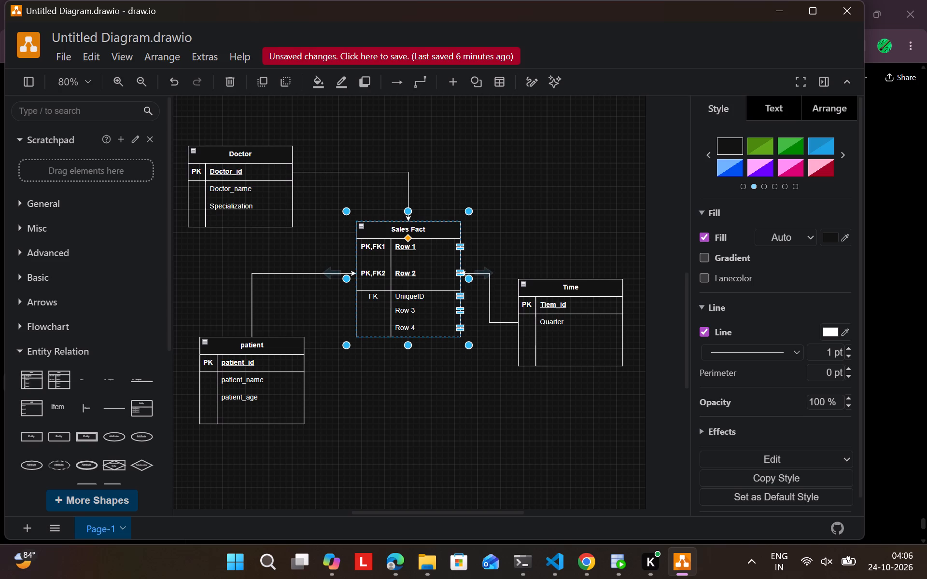
Clear the key and name cells of the first two Sales Fact rows: PK,FK1, Row 1, PK,FK2 and Row 2.
click(425, 246)
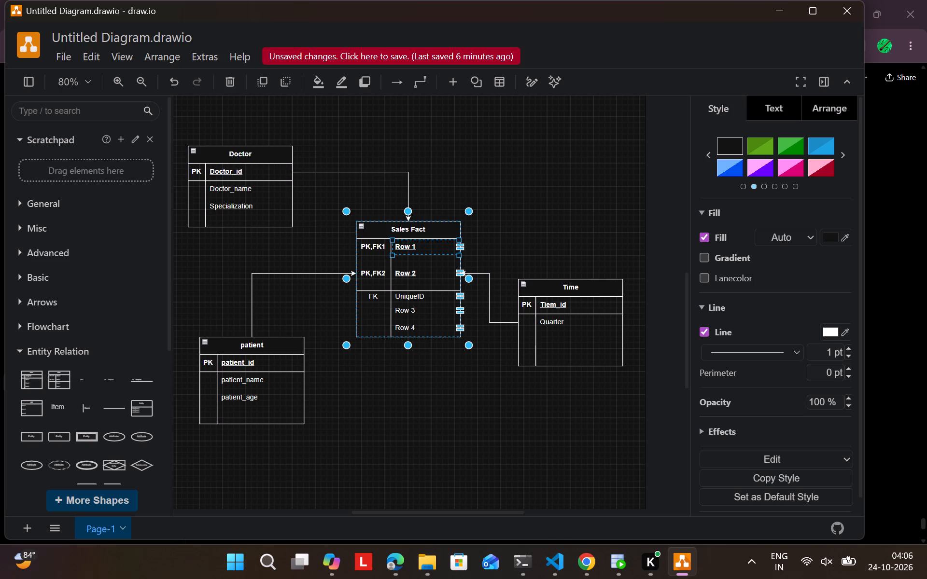
key(Delete)
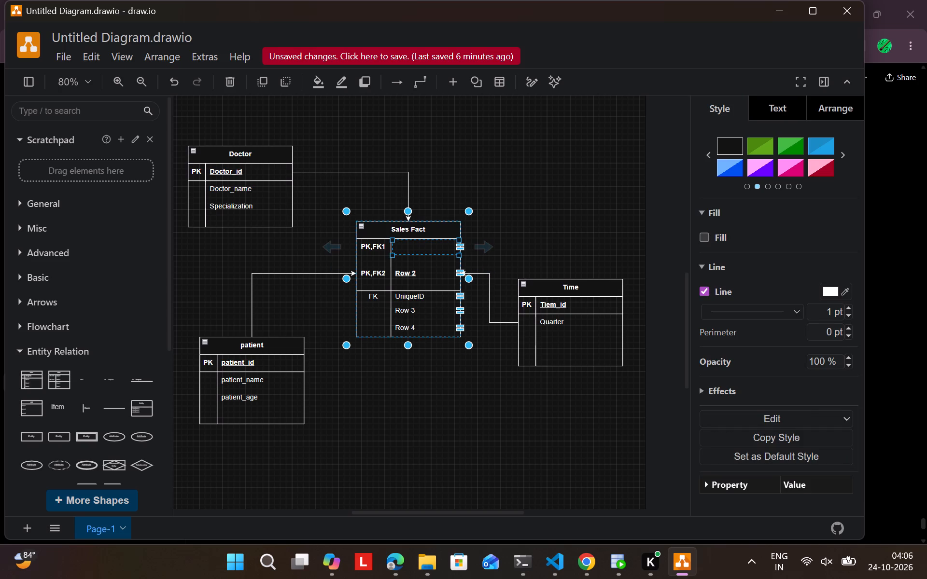
click(380, 248)
key(Delete)
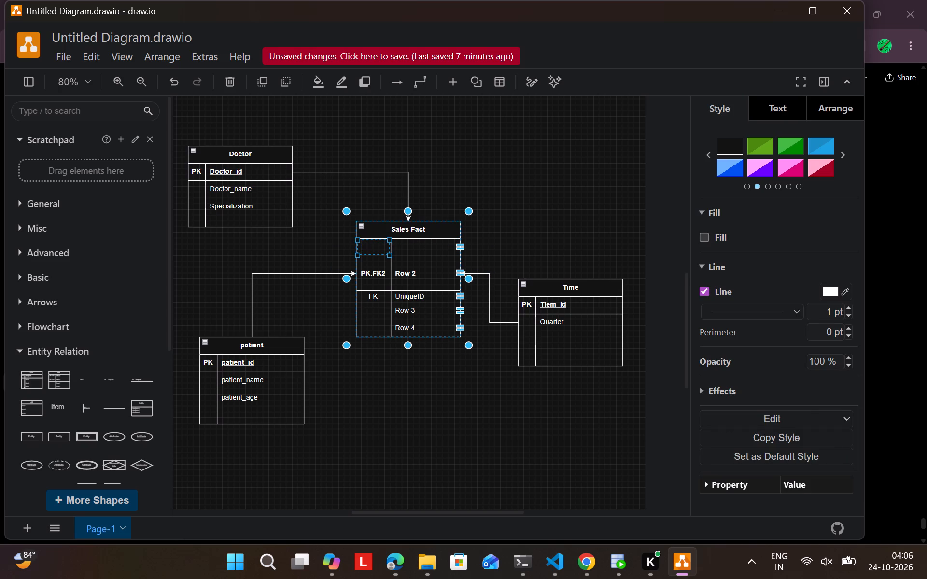
click(368, 273)
key(Delete)
click(431, 276)
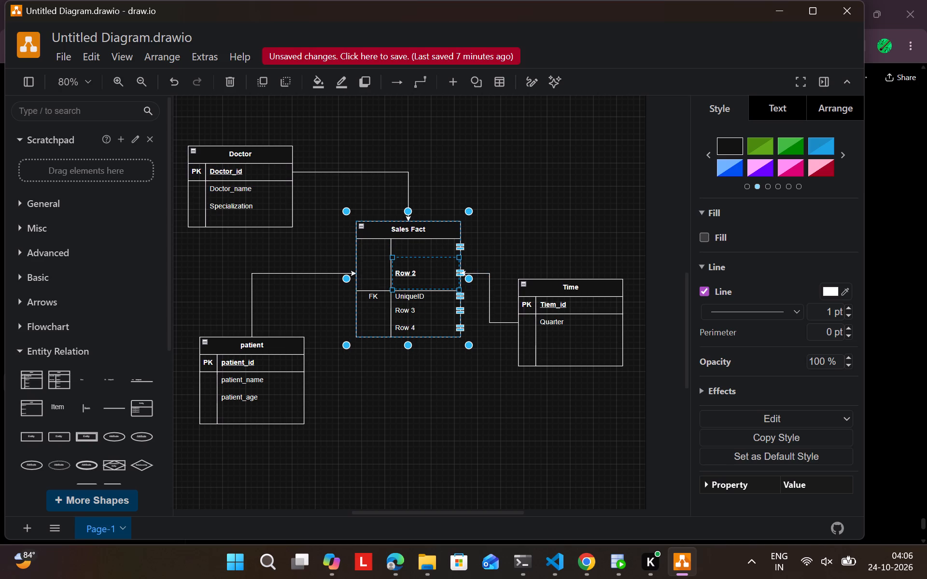
key(Delete)
Move the Sales Fact table slightly upward to about position 350, 570.
drag(381, 298, 384, 285)
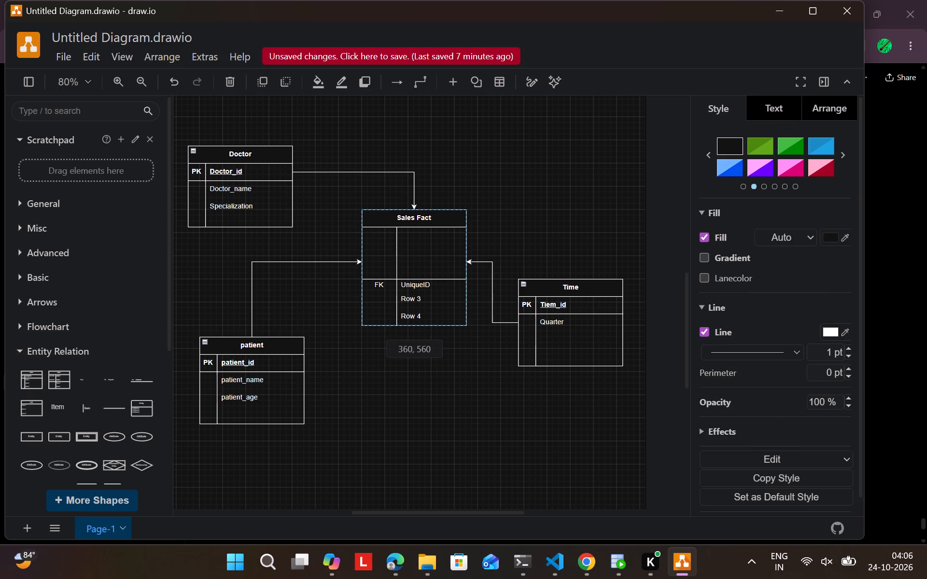
drag(384, 285, 381, 290)
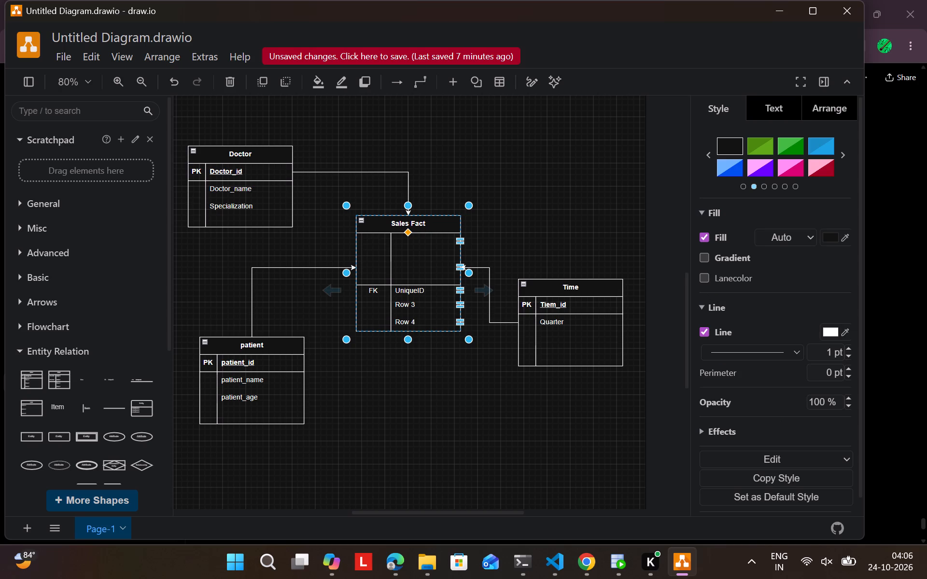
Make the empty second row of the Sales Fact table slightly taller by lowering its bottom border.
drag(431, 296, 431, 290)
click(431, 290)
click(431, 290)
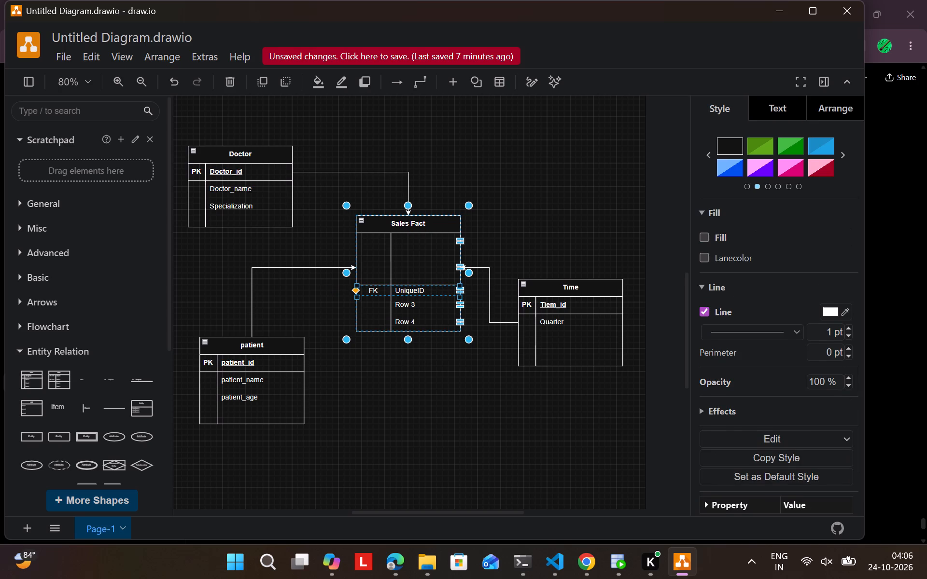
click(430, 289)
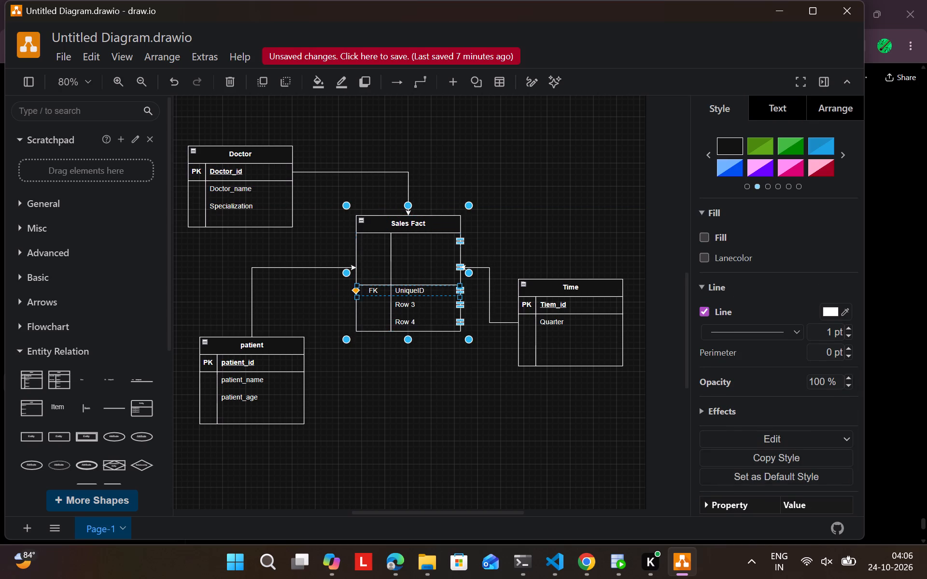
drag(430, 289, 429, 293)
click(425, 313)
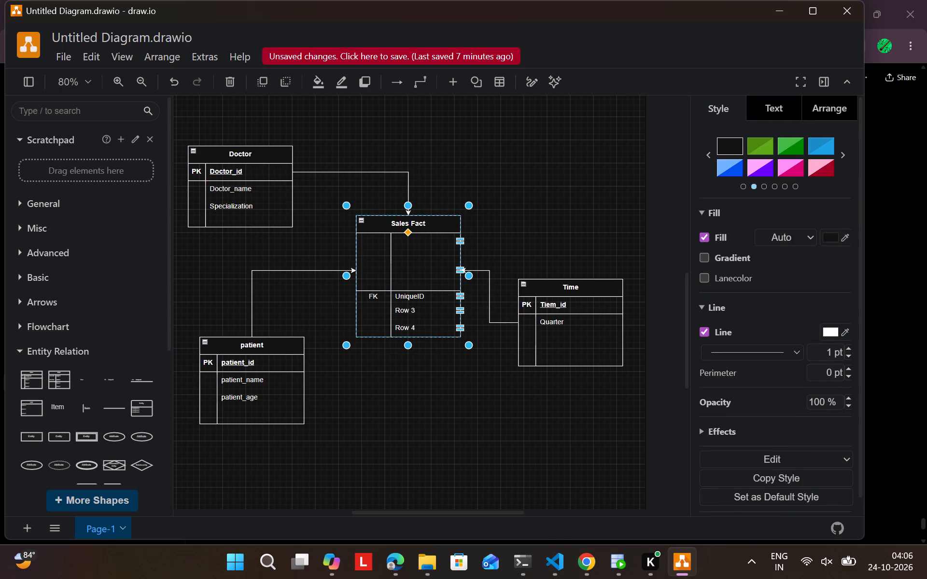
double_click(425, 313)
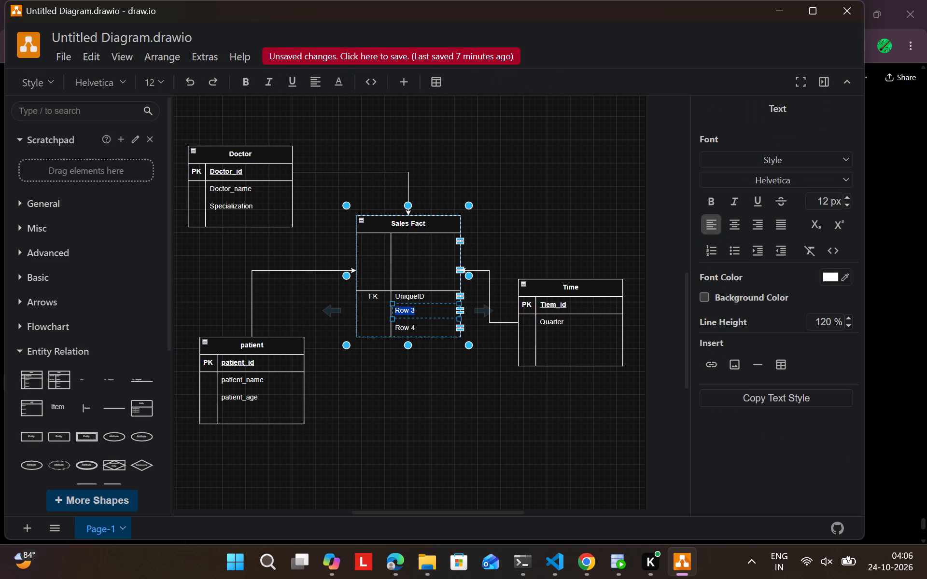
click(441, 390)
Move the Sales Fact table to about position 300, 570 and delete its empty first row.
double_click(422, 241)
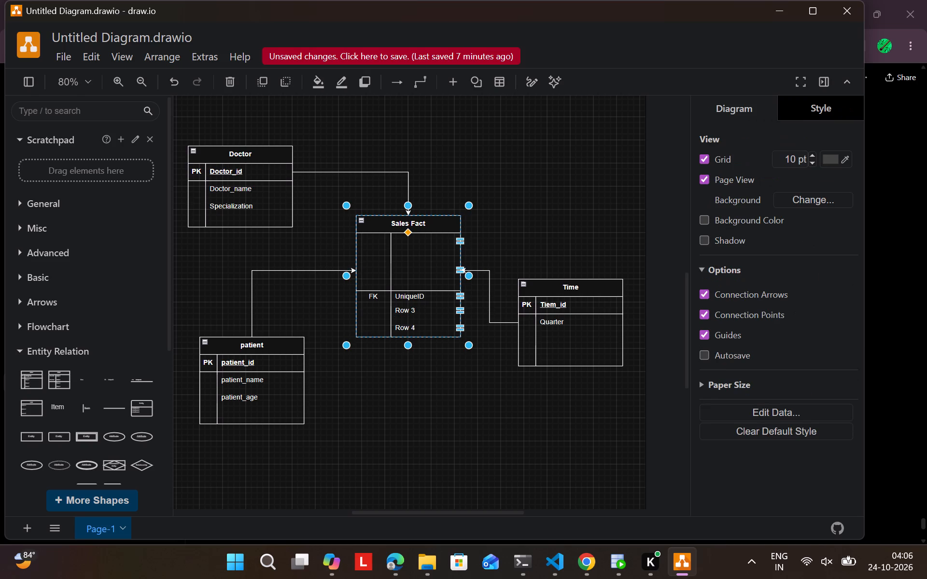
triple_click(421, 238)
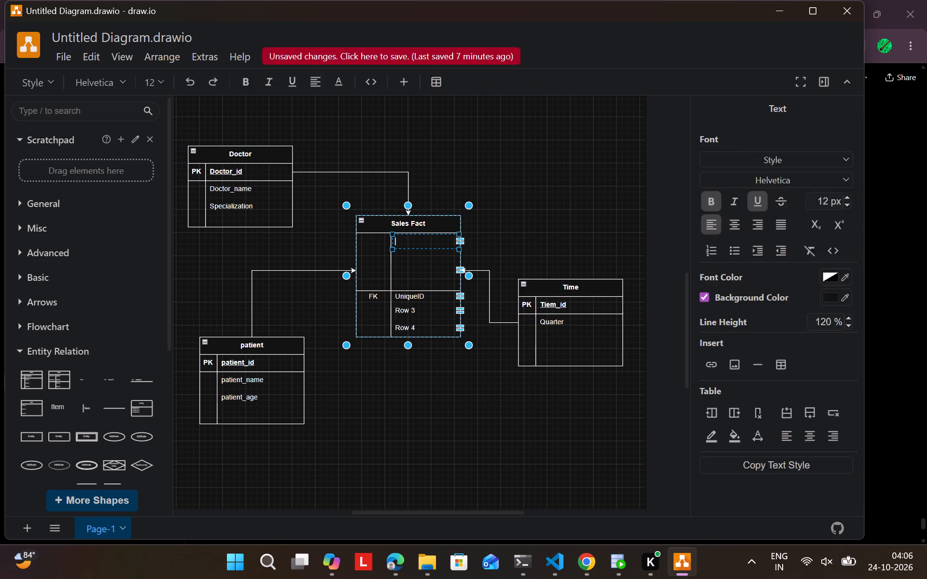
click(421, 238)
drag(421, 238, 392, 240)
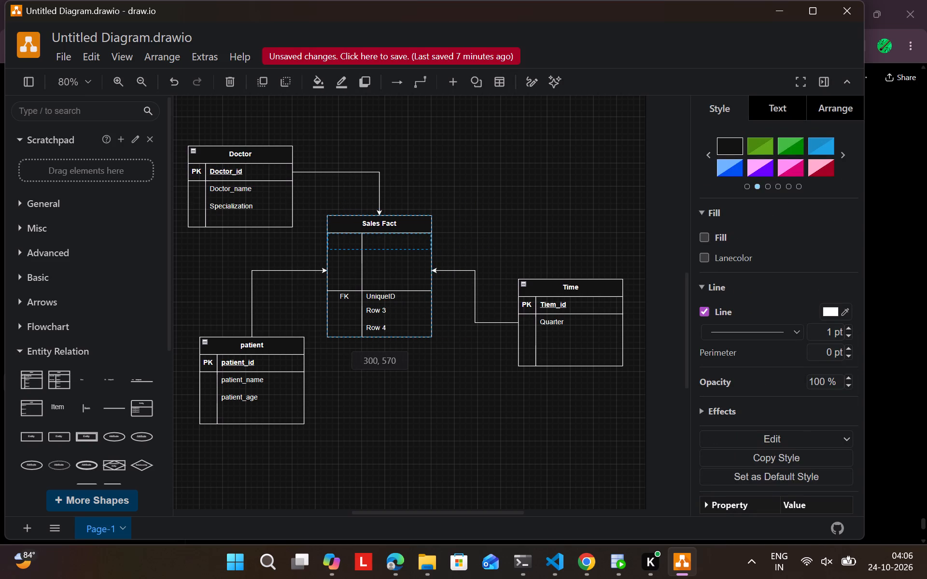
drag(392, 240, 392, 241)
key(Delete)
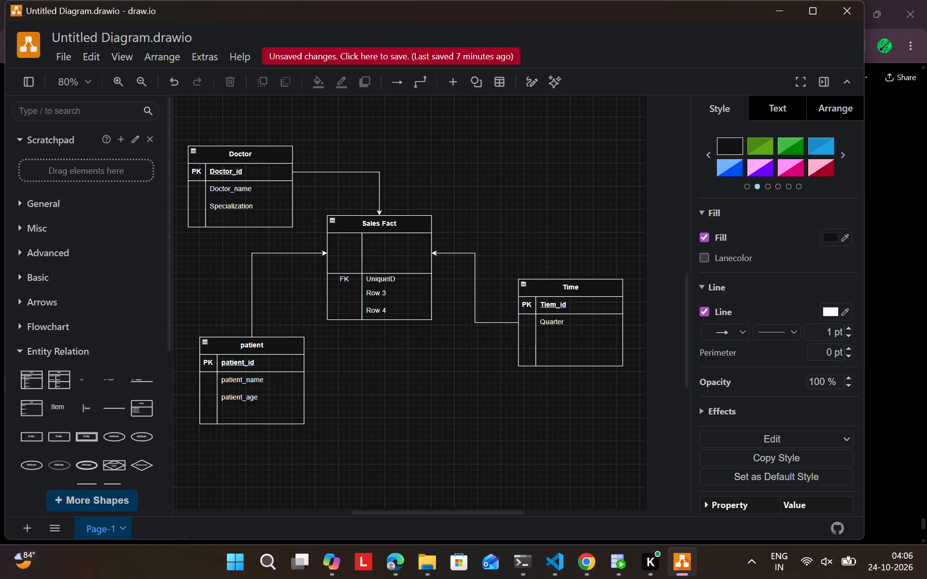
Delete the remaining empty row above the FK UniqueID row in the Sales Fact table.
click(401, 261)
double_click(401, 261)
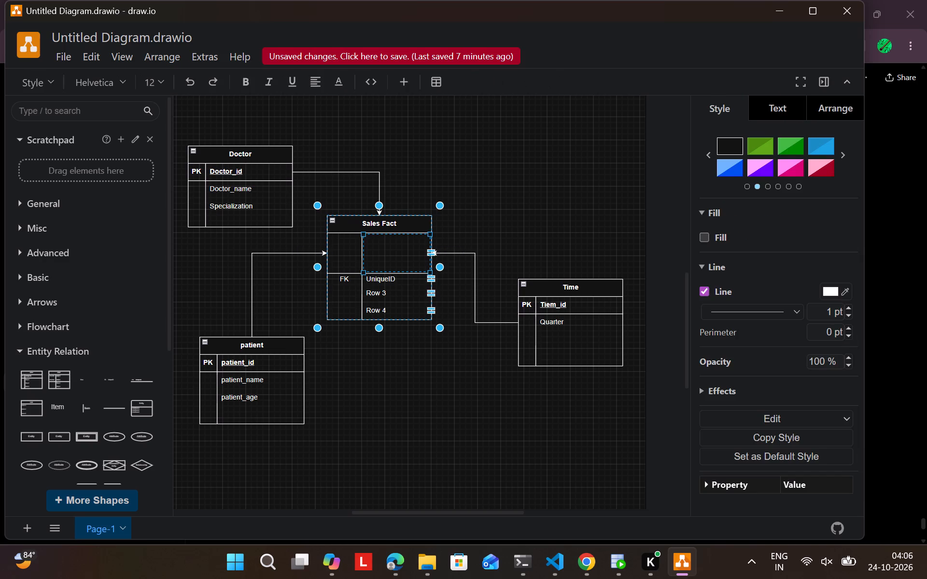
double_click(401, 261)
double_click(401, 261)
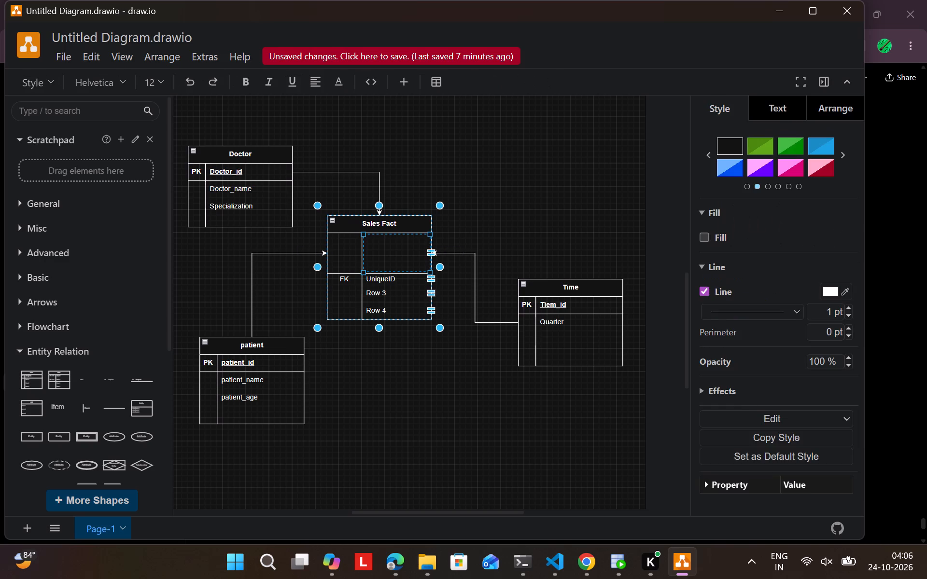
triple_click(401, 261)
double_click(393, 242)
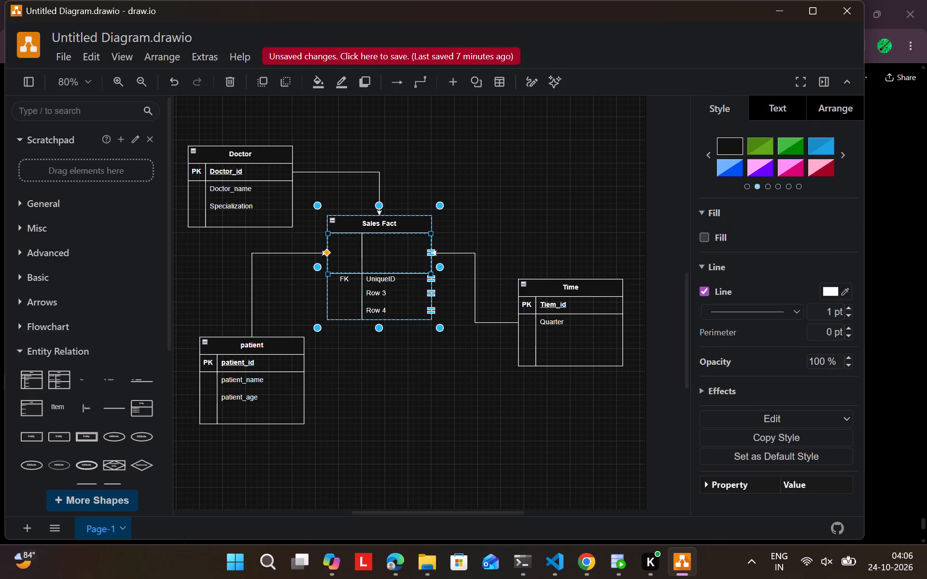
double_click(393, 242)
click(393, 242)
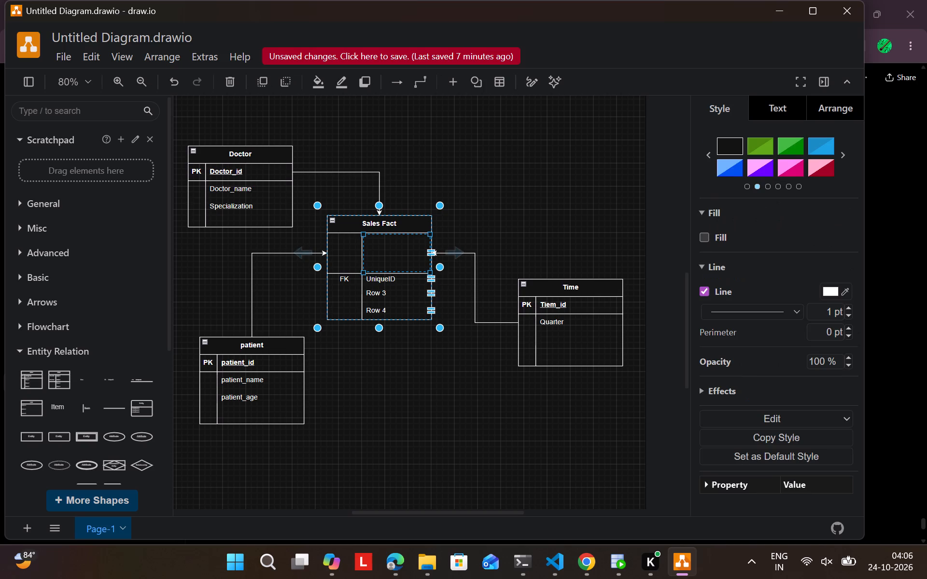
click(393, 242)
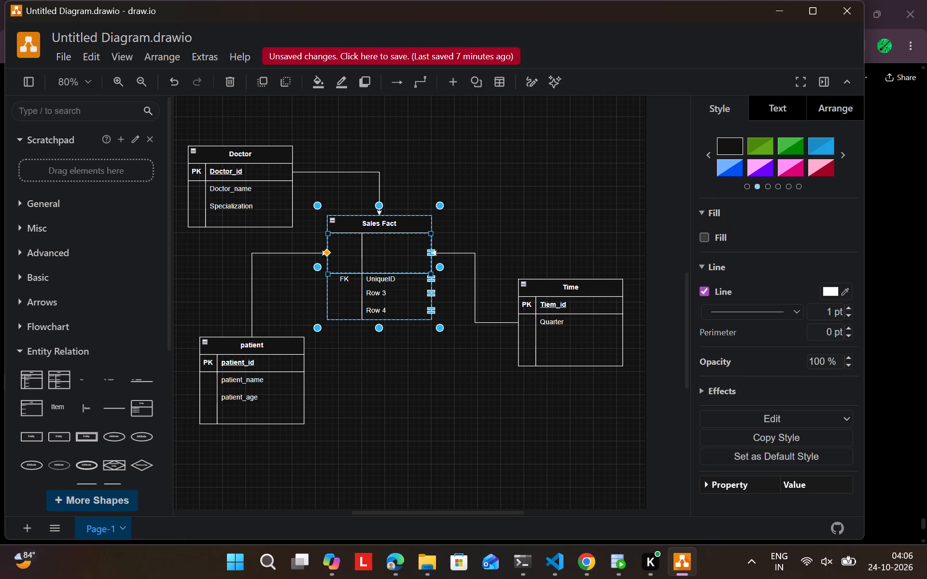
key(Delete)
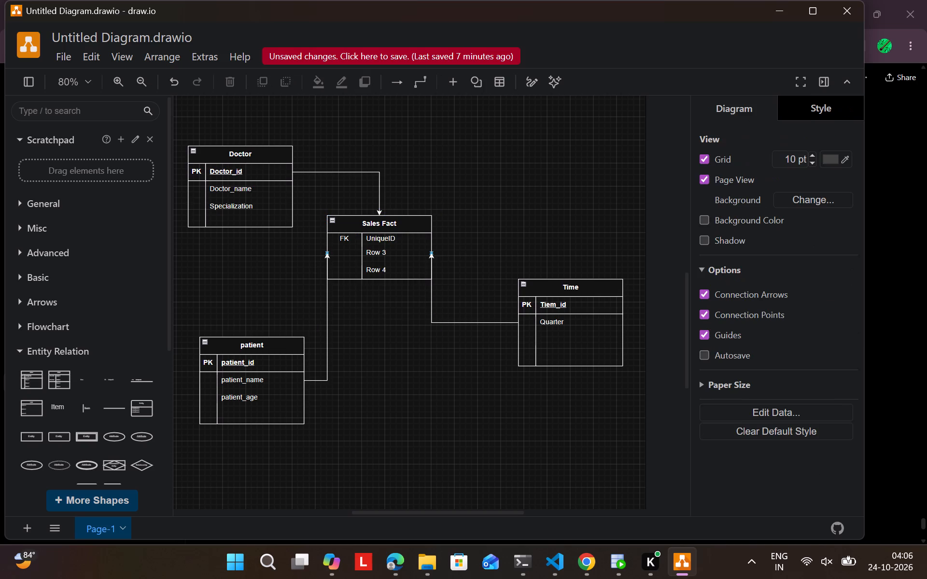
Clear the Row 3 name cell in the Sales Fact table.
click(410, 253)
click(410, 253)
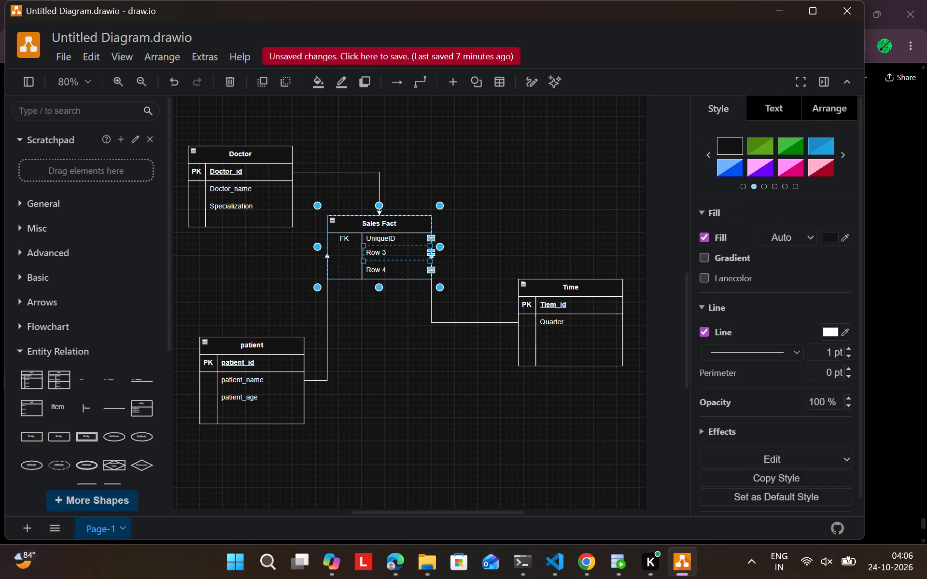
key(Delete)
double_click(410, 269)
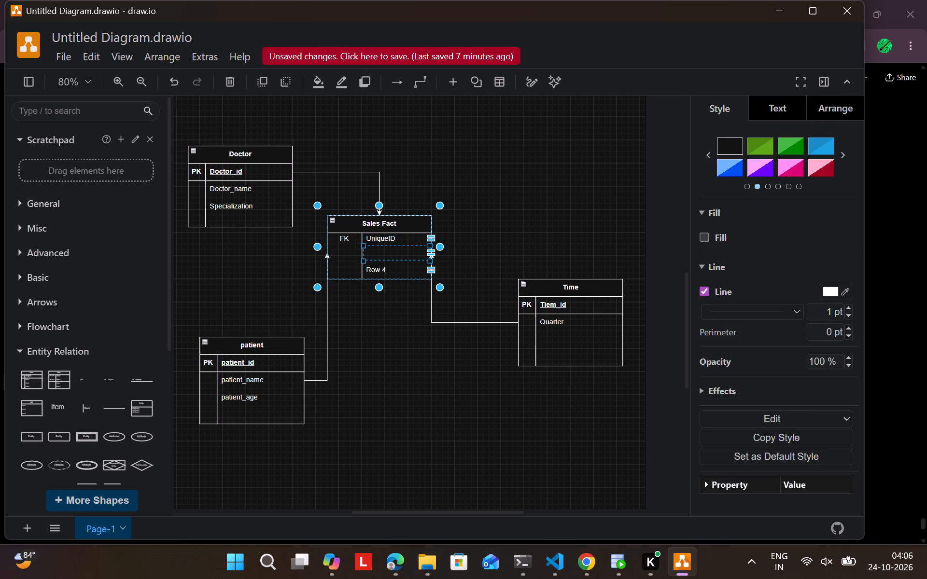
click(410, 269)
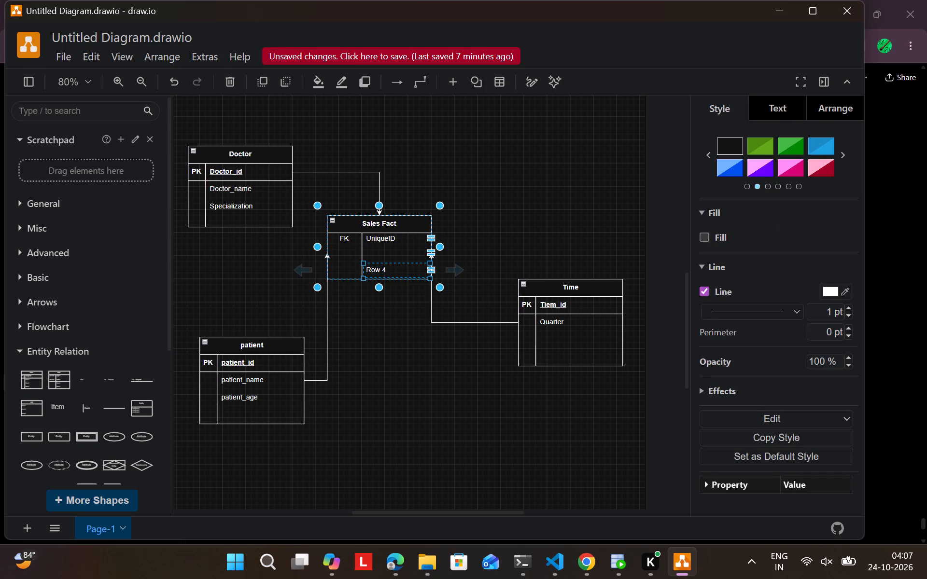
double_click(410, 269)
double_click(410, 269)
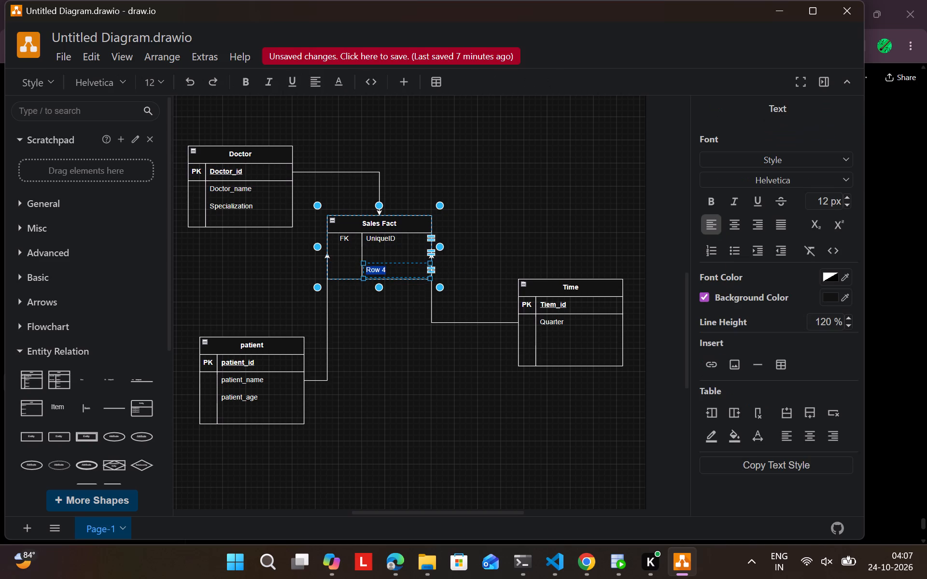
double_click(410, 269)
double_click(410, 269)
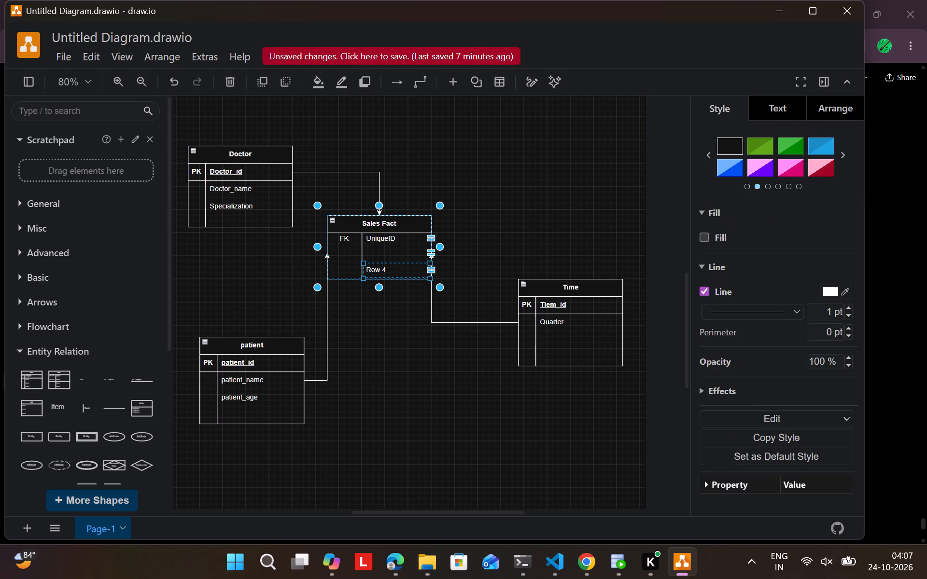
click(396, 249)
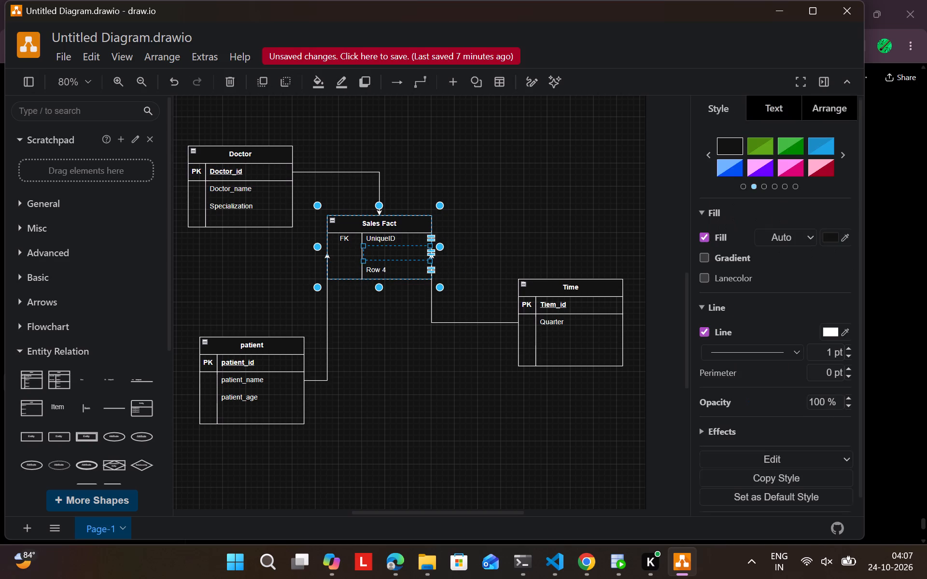
Delete the whole Sales Fact table, leaving the Doctor, patient and Time connectors in place.
click(402, 225)
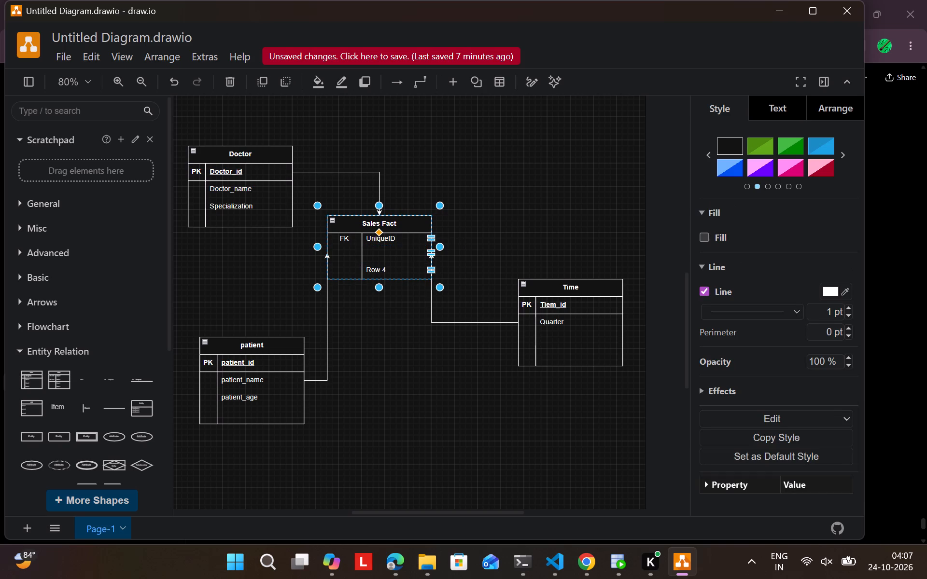
key(Delete)
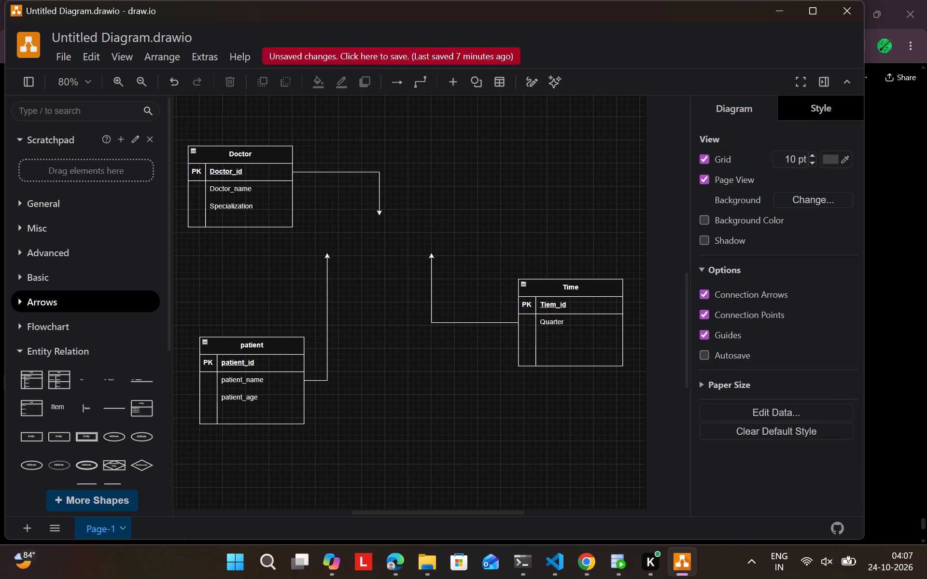
Insert a new entity table with PK,FK1 and PK,FK2 rows and place it where the Sales Fact table was.
click(53, 375)
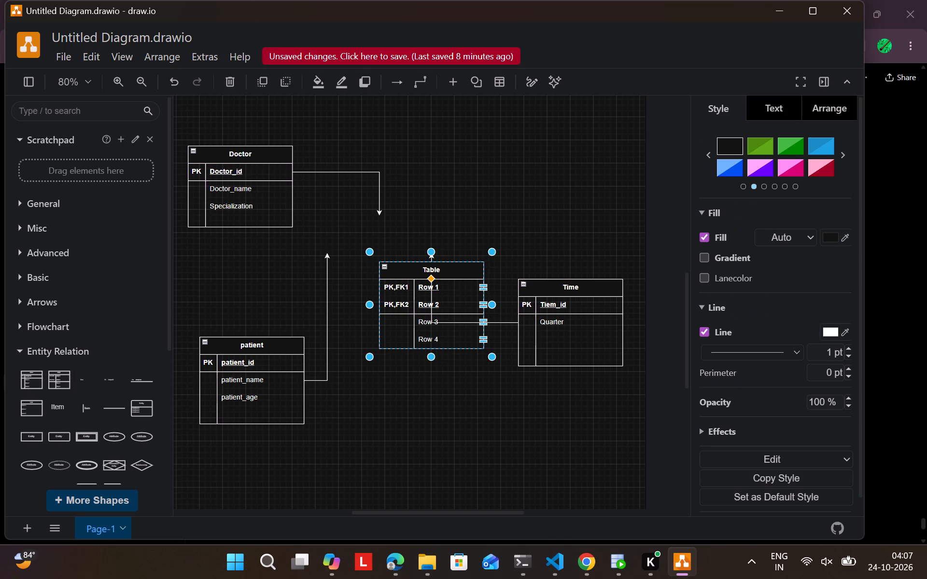
drag(464, 271, 413, 231)
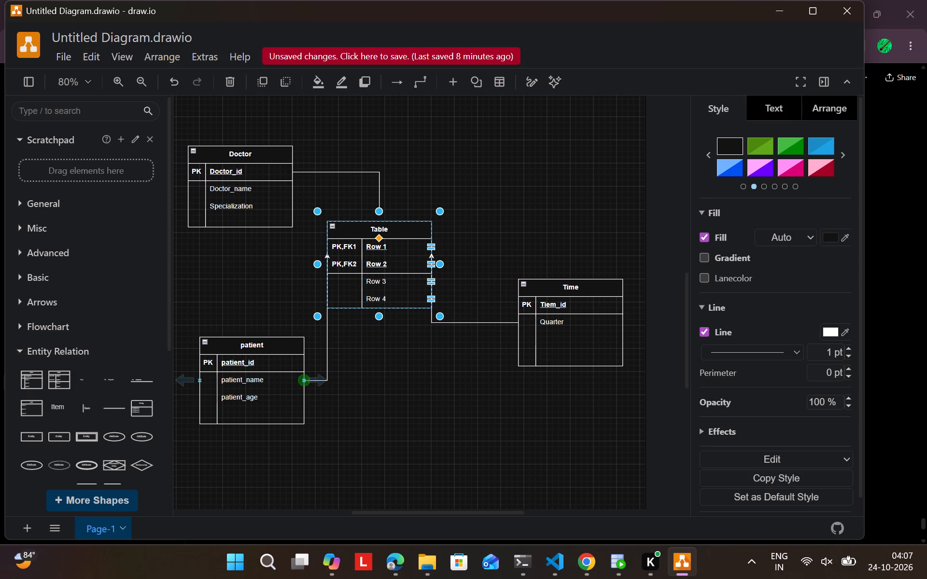
Draw a connector from the patient table to the new table's edge beside Row 2 and delete the old patient connector.
drag(312, 379, 332, 271)
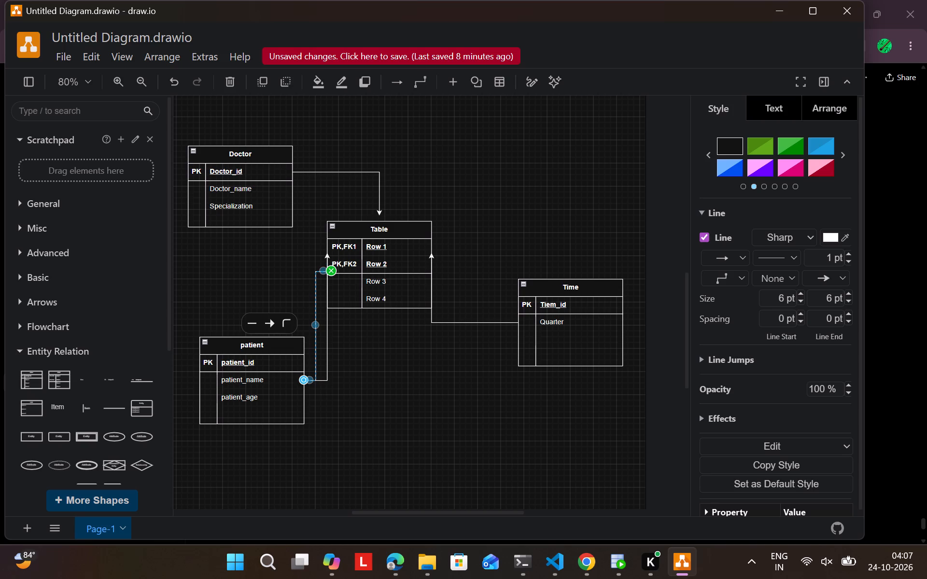
click(327, 357)
key(Delete)
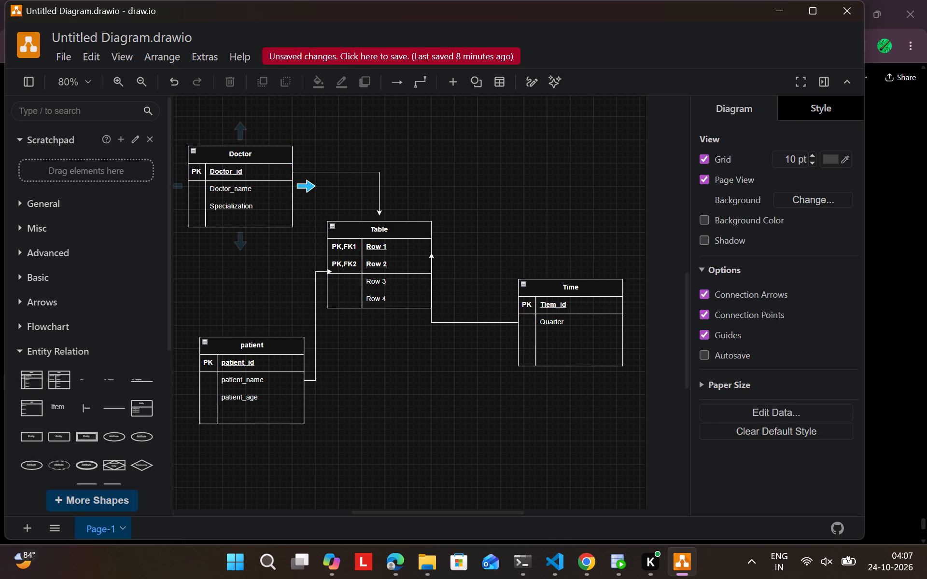
Draw a connector from the Doctor table to the top centre of the new table and delete the old Doctor connector.
drag(307, 183, 365, 212)
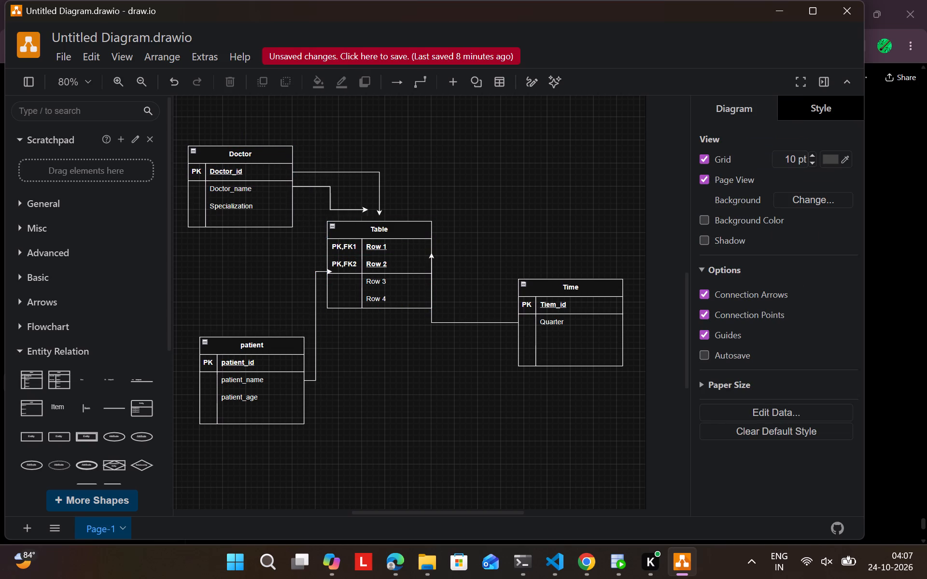
drag(365, 212, 382, 222)
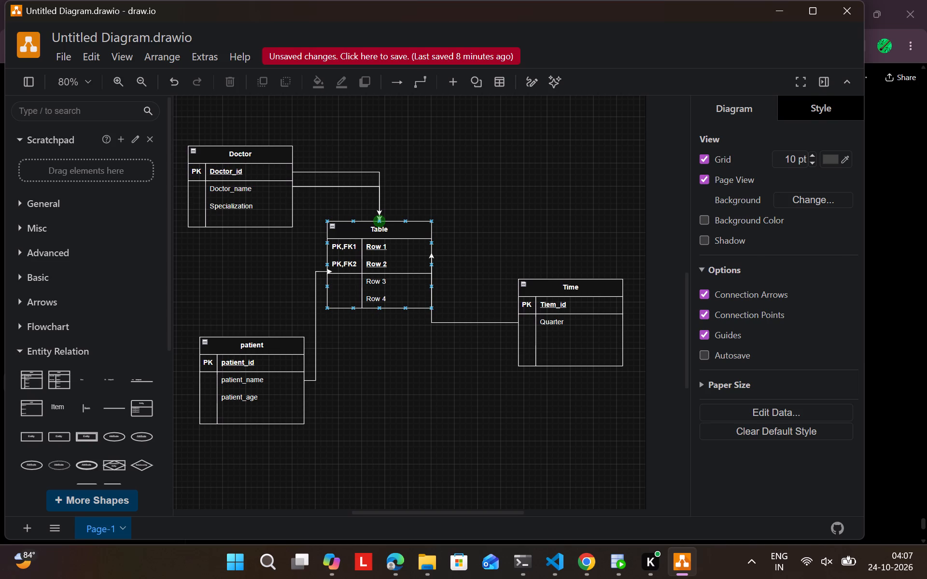
drag(382, 222, 383, 222)
click(373, 174)
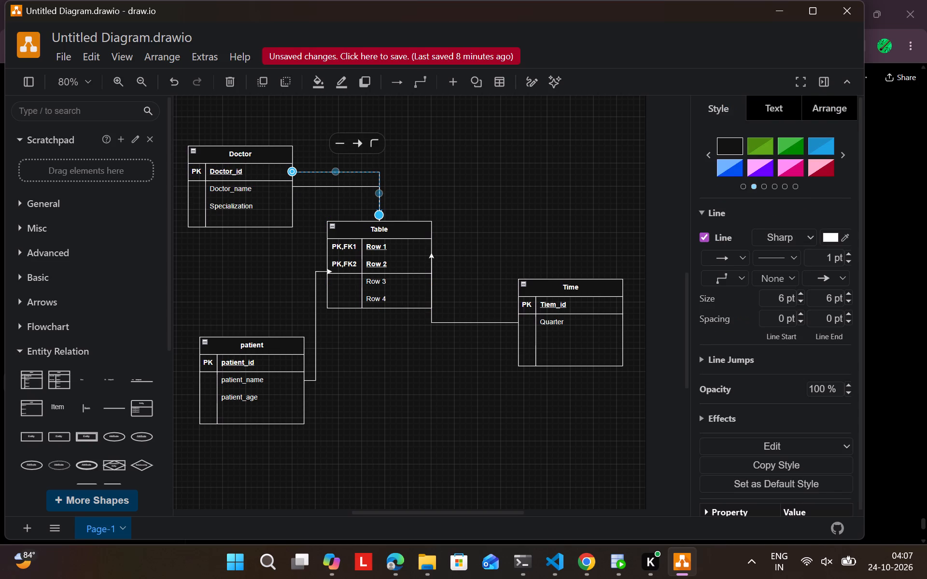
key(Delete)
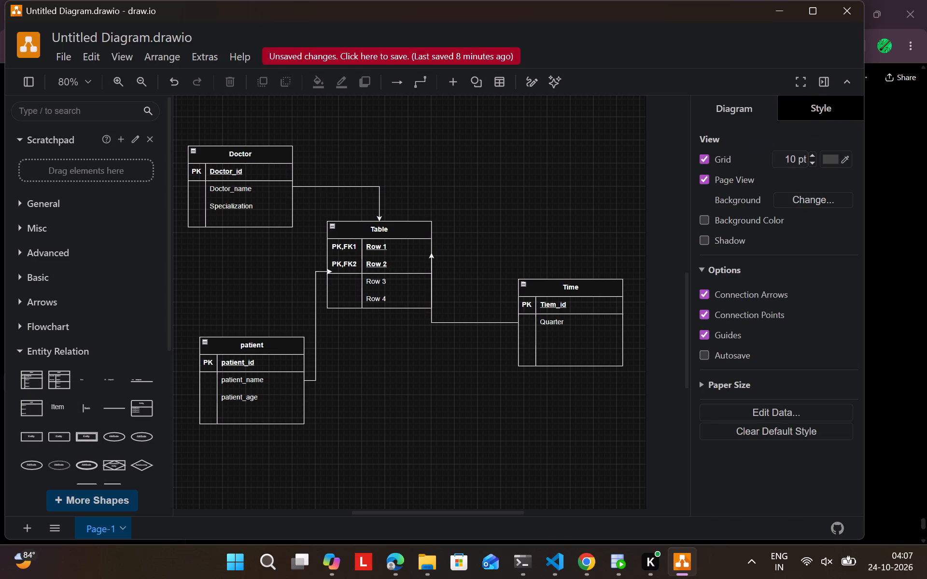
Replace the old Time connector with one from the Time table to the new table's edge beside Row 2.
click(468, 323)
key(Delete)
drag(505, 325, 435, 270)
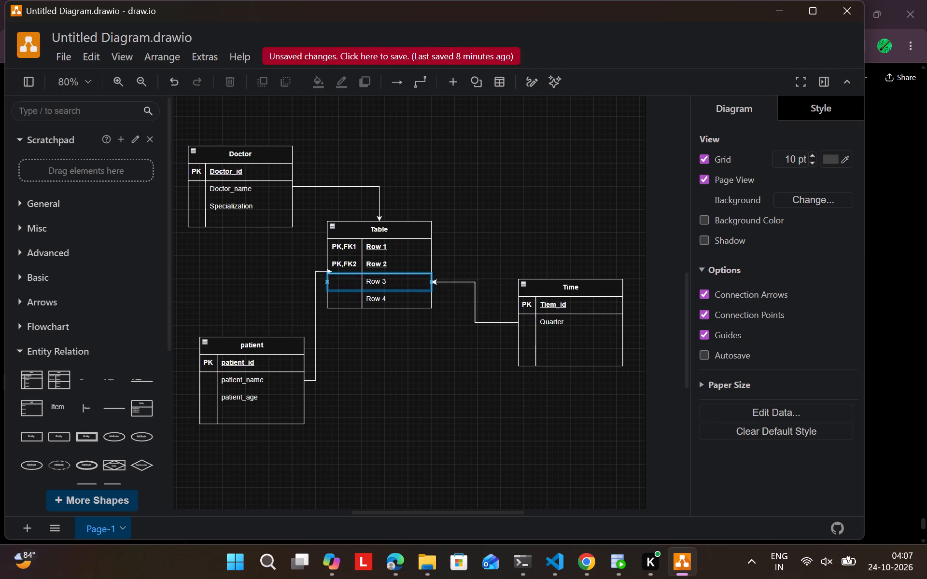
drag(435, 270, 432, 272)
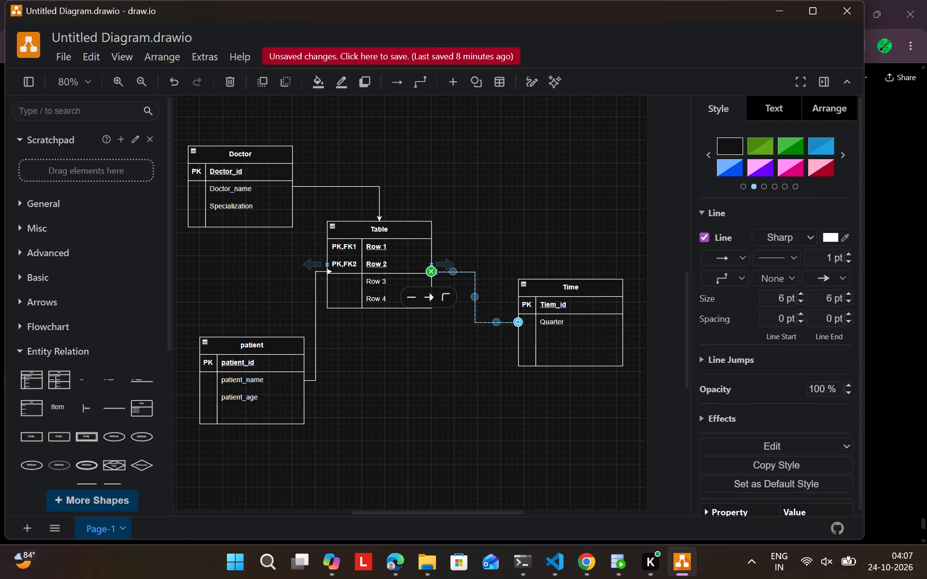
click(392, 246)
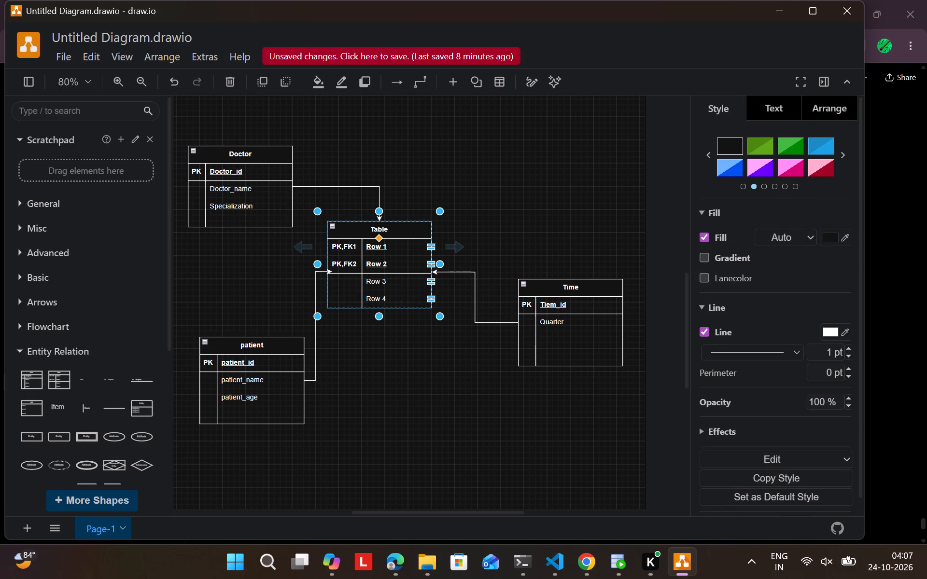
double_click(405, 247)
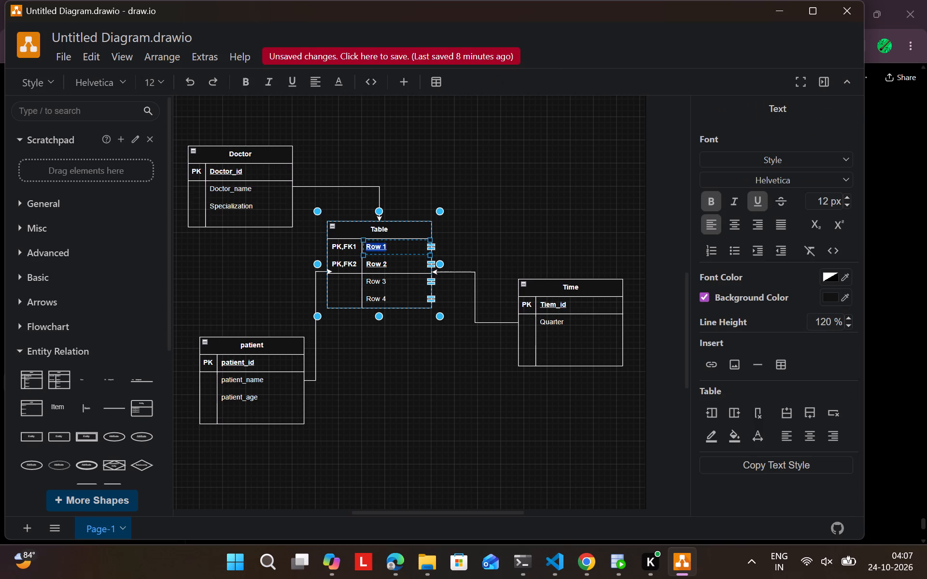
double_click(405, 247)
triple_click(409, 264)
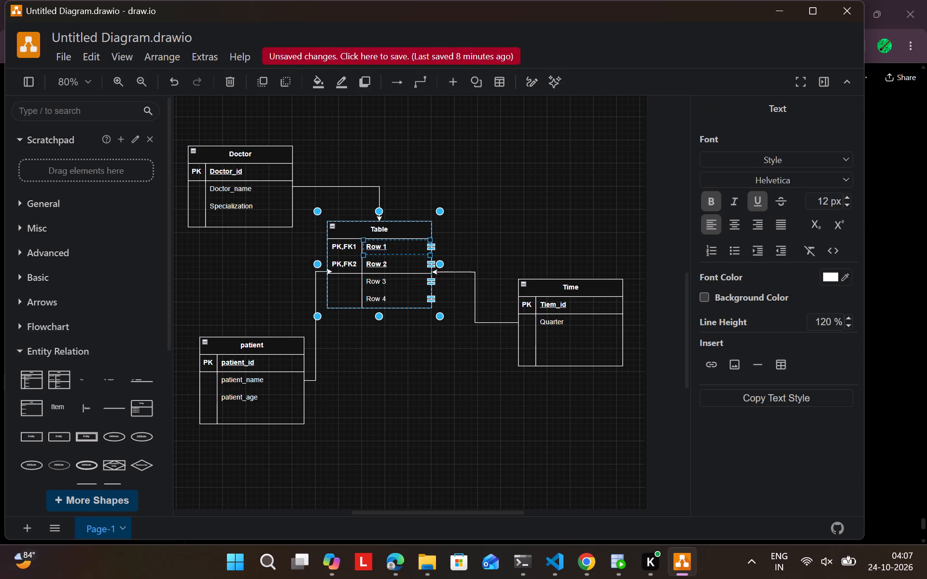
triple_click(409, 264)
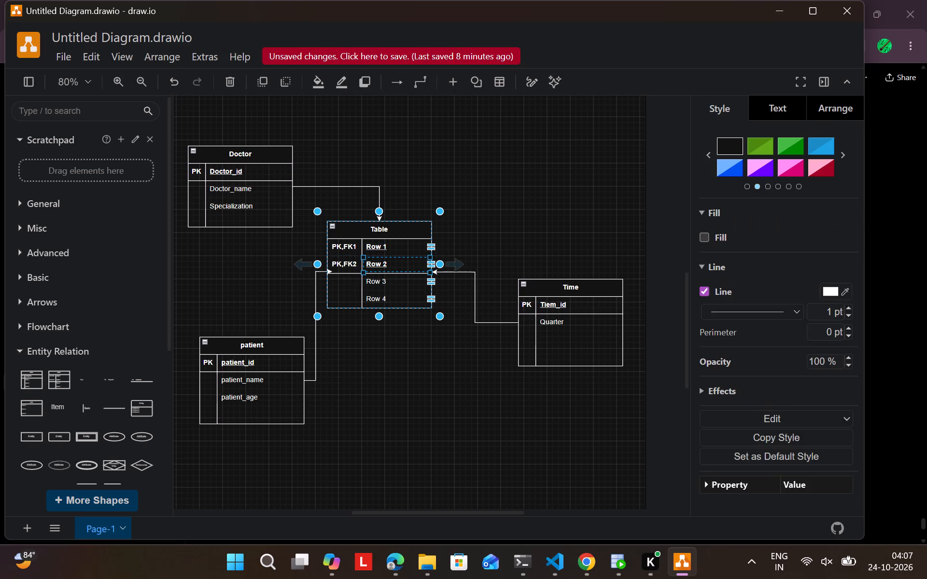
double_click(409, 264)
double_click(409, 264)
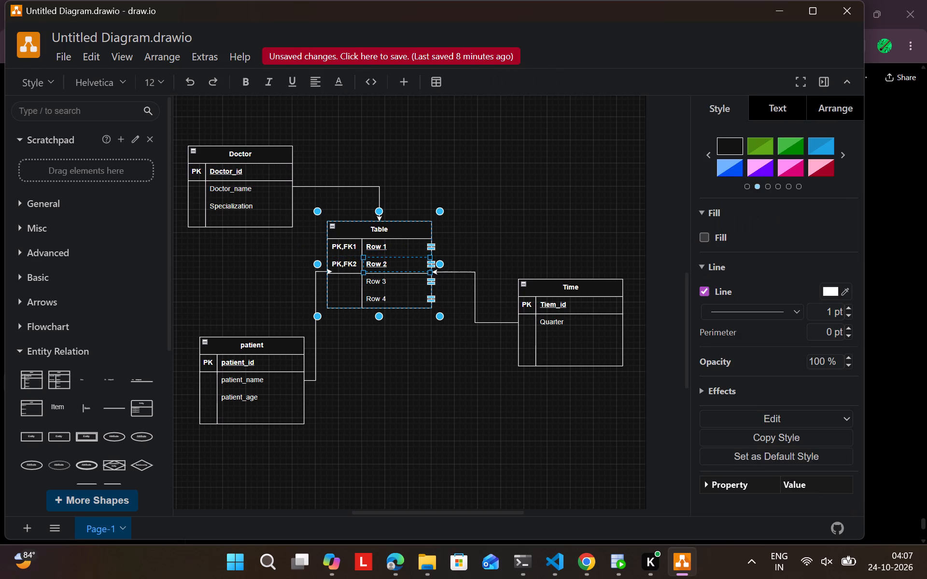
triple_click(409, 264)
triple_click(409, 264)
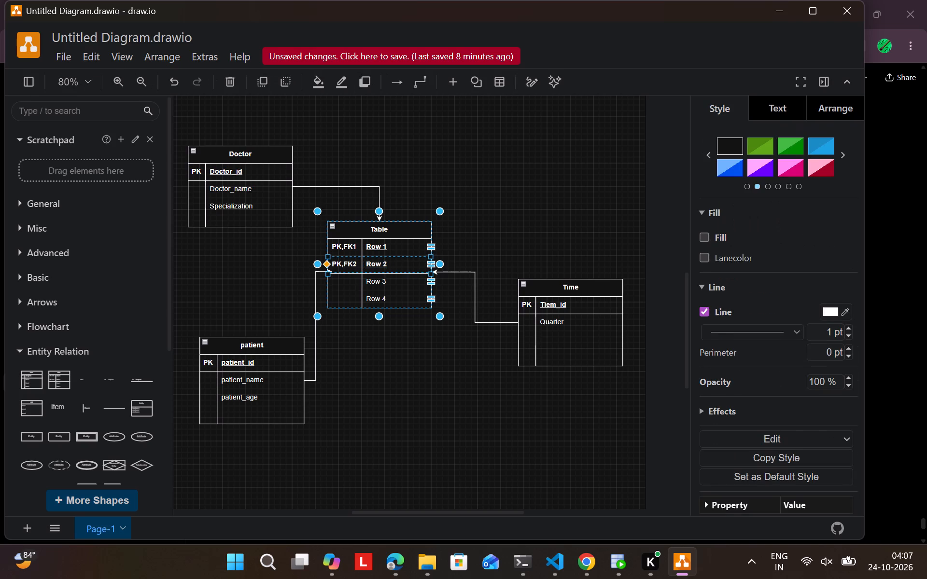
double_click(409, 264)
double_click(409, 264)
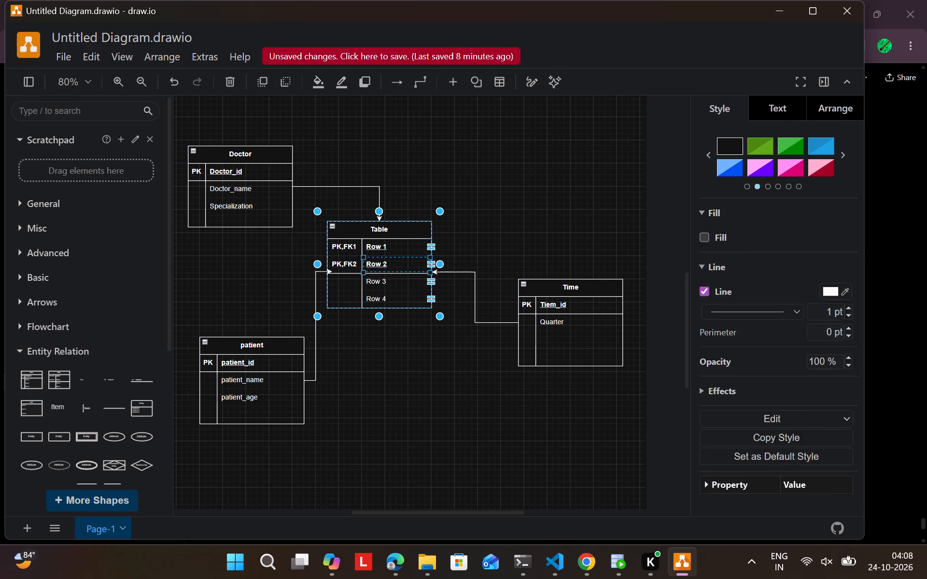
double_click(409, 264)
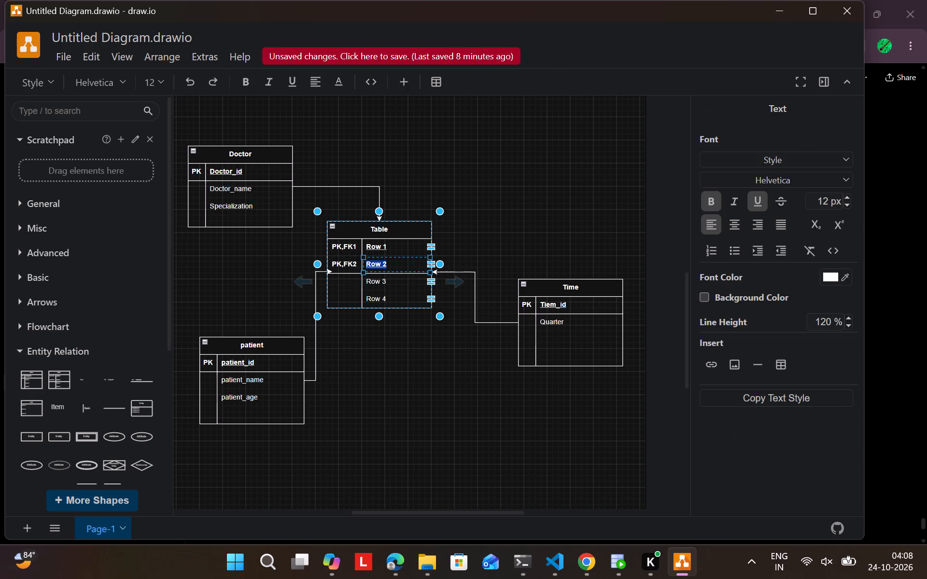
Increase the heights of Row 2 and Row 1 in the new central table by moving their lower borders down.
drag(350, 272, 350, 284)
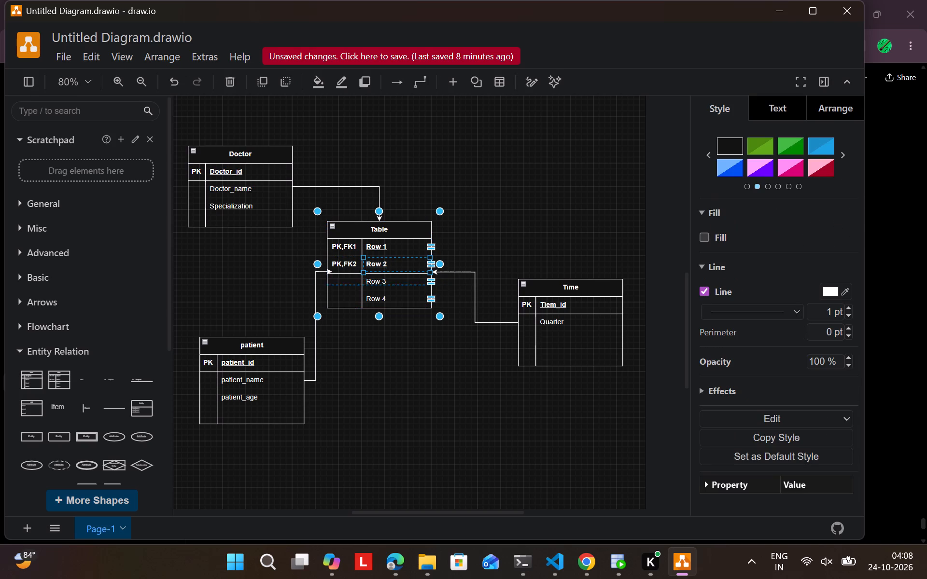
drag(350, 284, 349, 293)
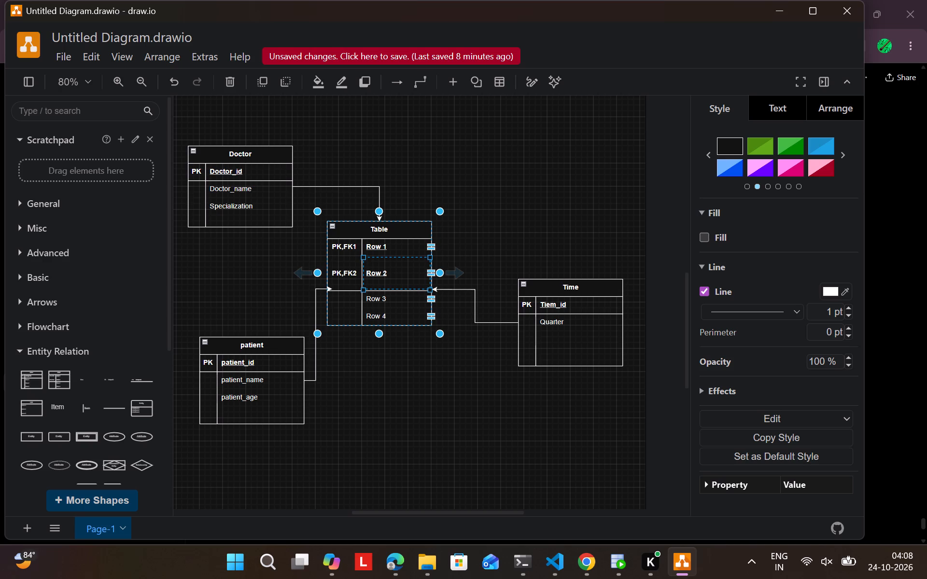
click(391, 268)
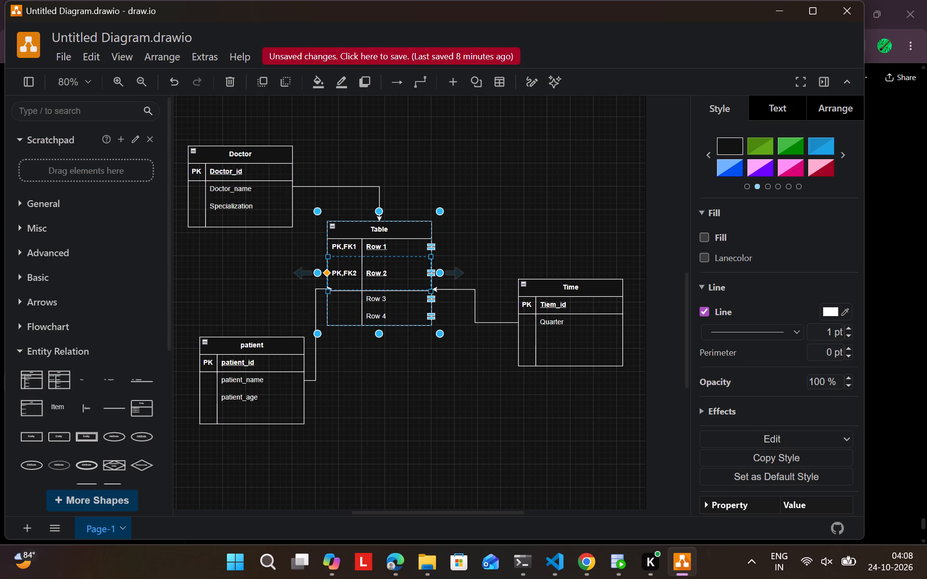
drag(403, 258, 403, 261)
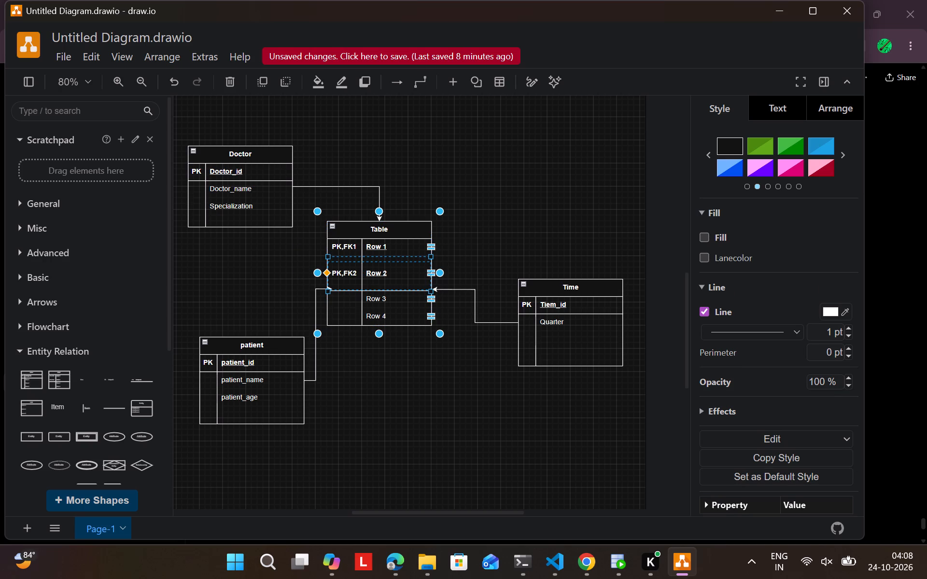
drag(403, 261, 402, 266)
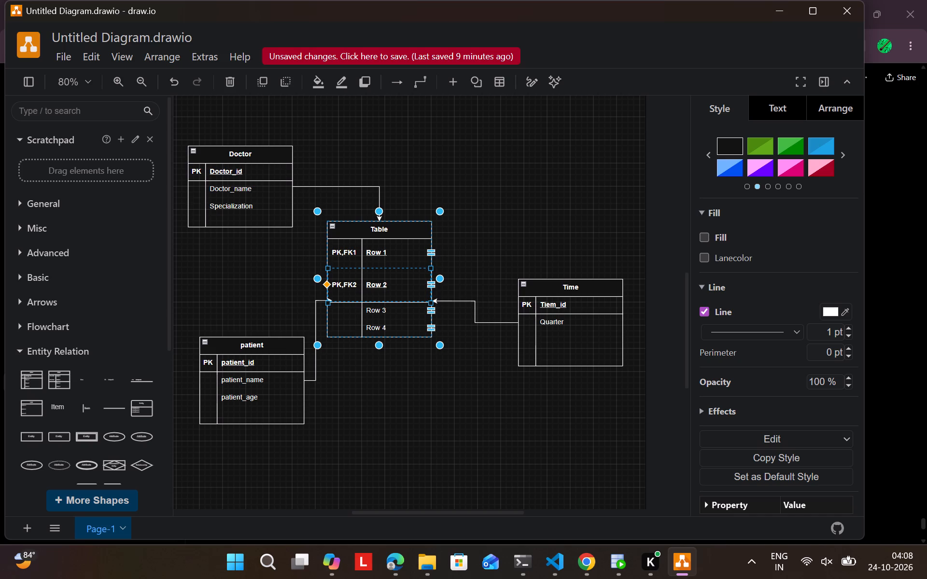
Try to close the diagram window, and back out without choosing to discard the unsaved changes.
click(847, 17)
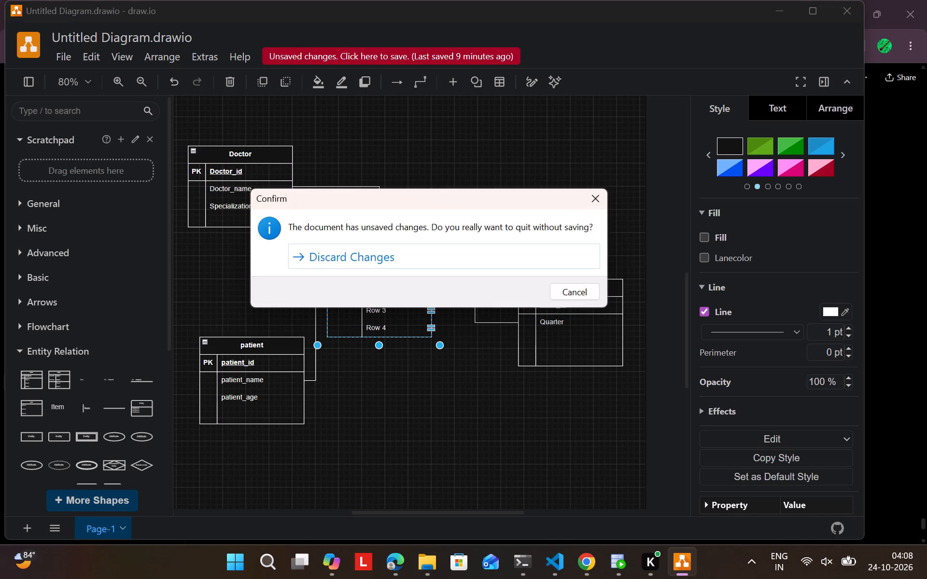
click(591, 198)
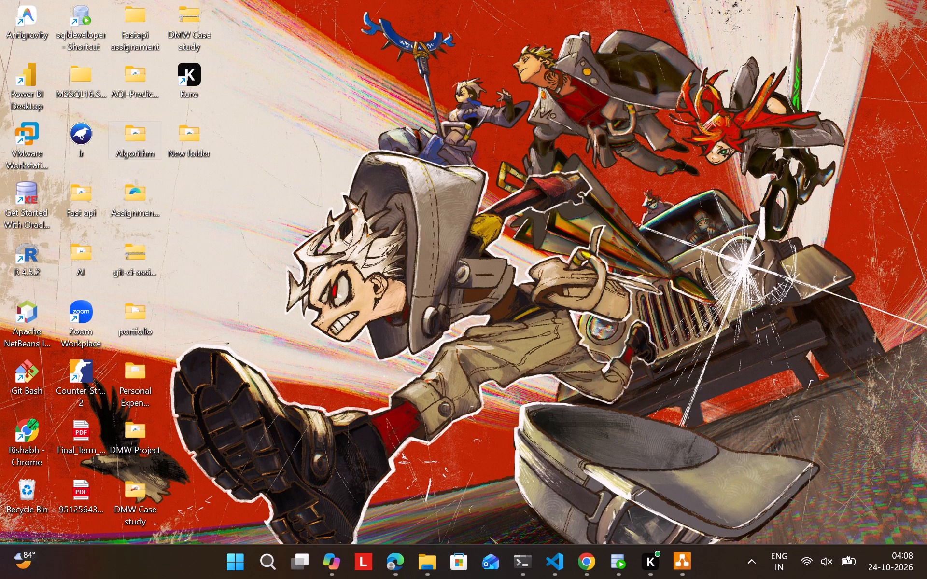